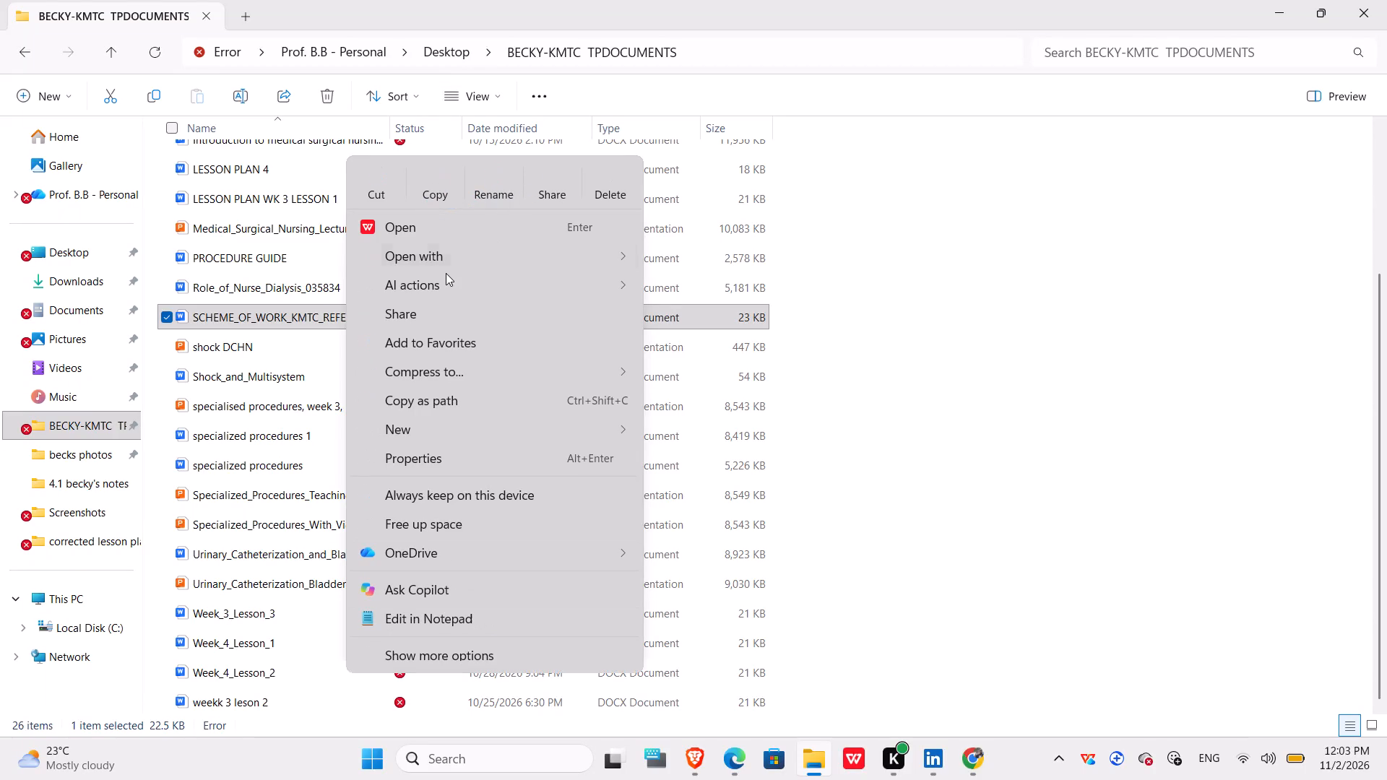
Open SCHEME_OF_WORK_KMTC_REFERENCES_UPDATED in Microsoft Word and maximize its window.
click(709, 252)
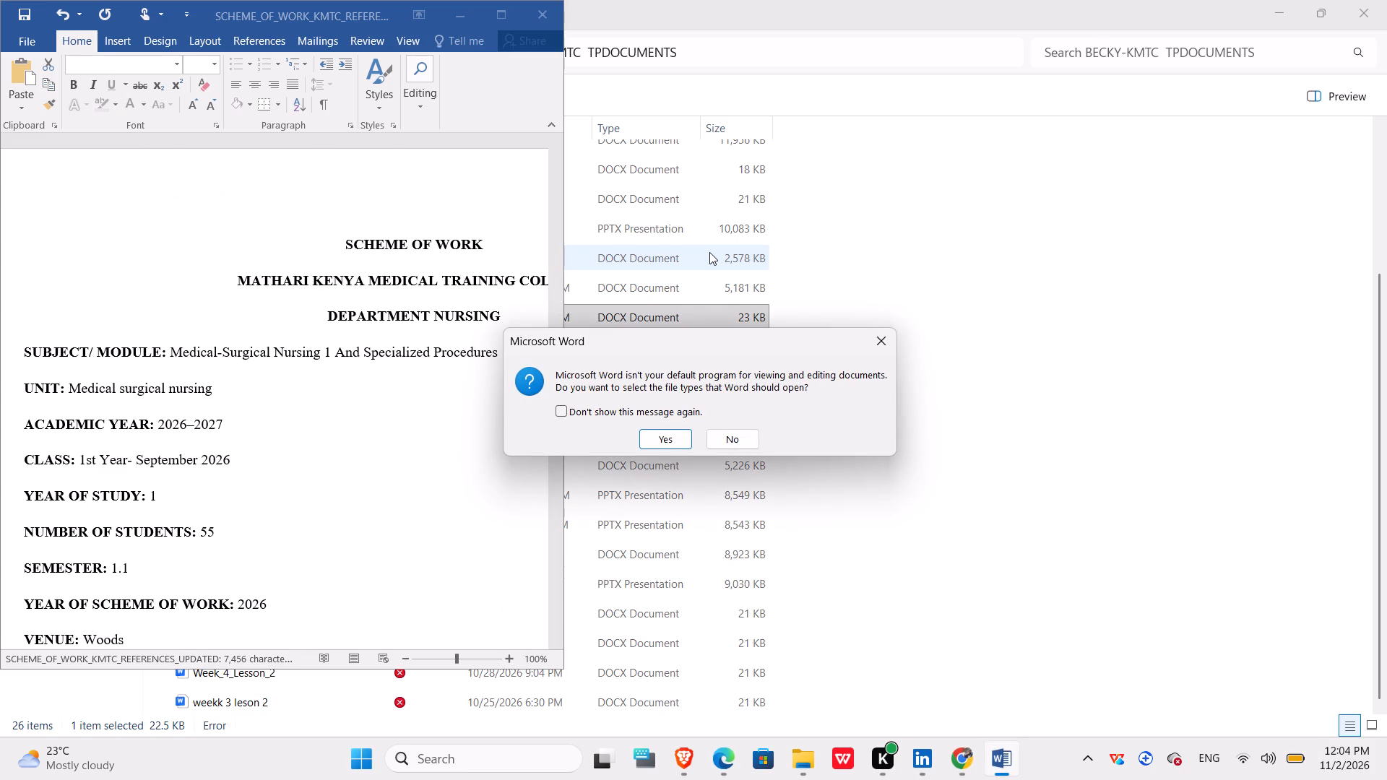
click(673, 438)
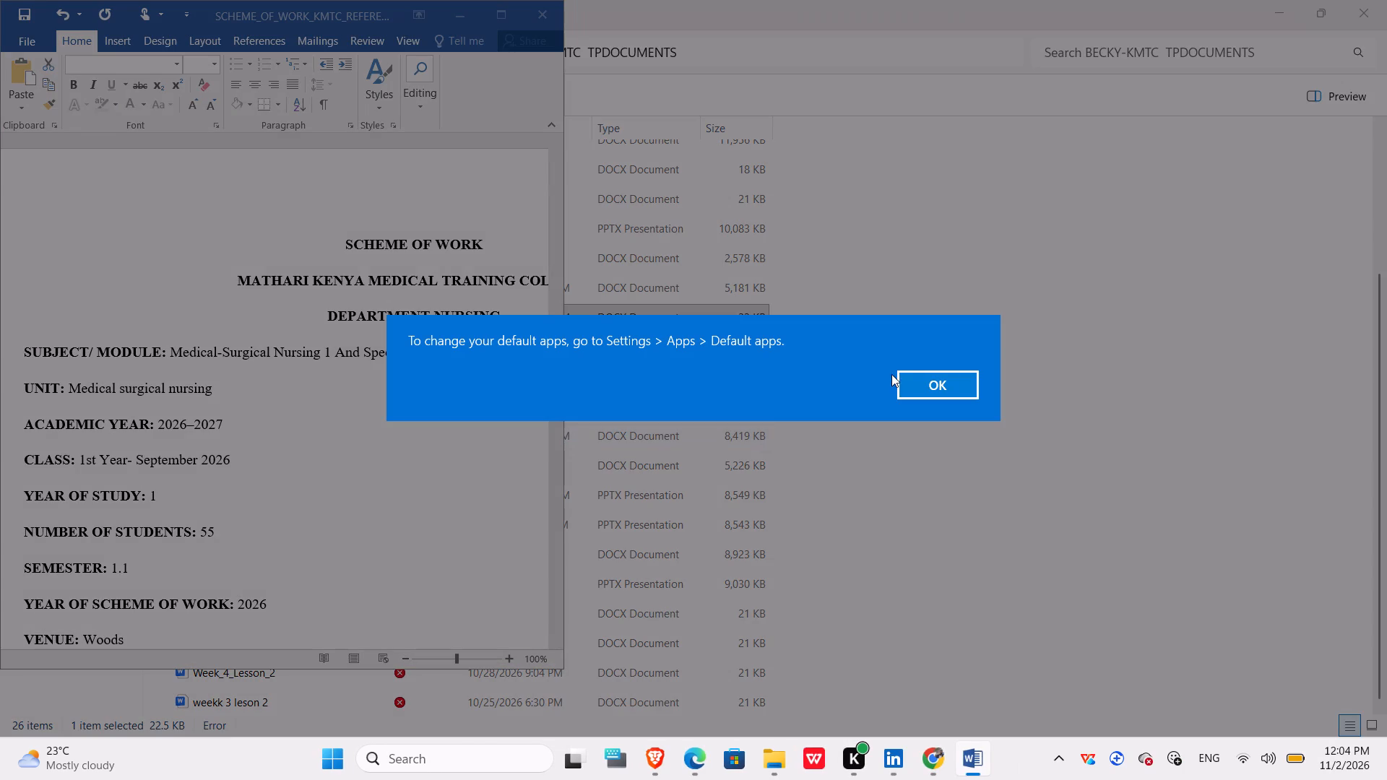
click(917, 374)
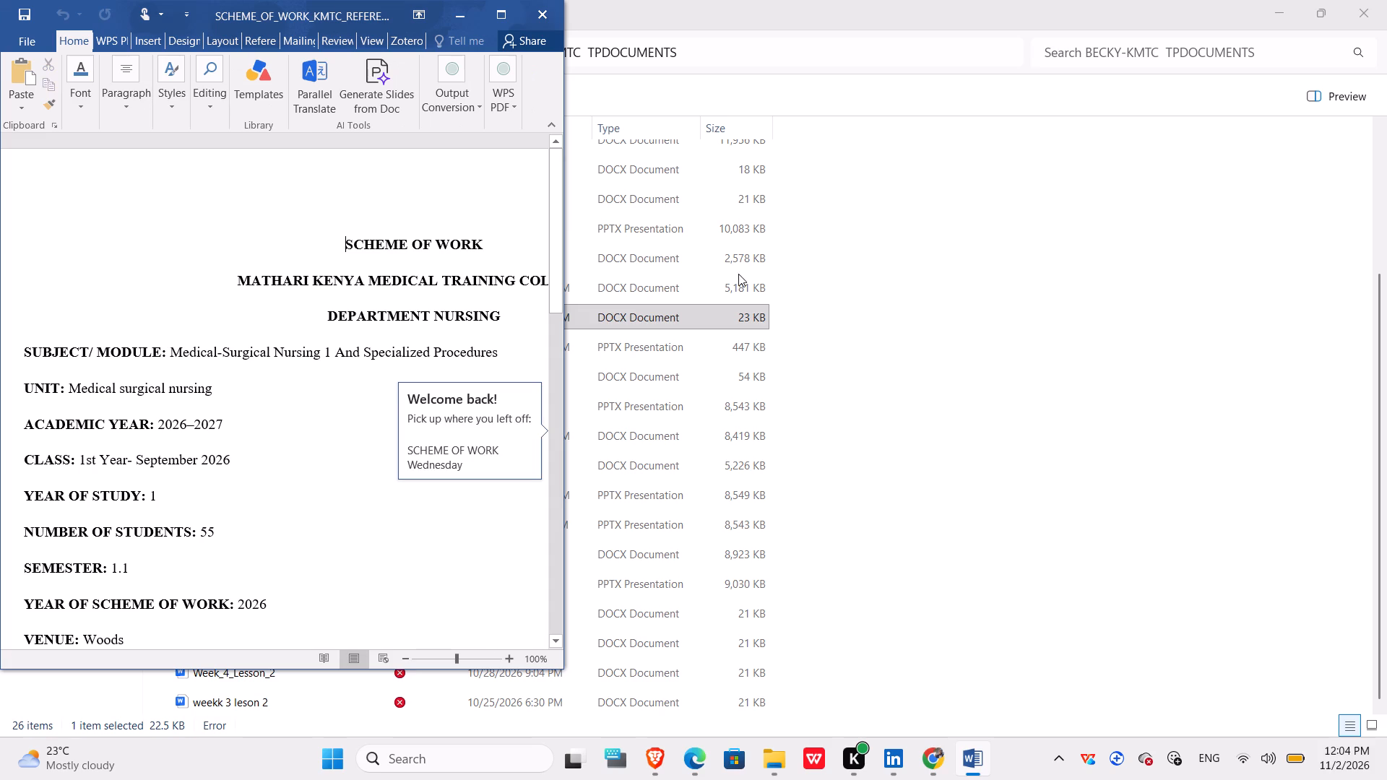
click(505, 15)
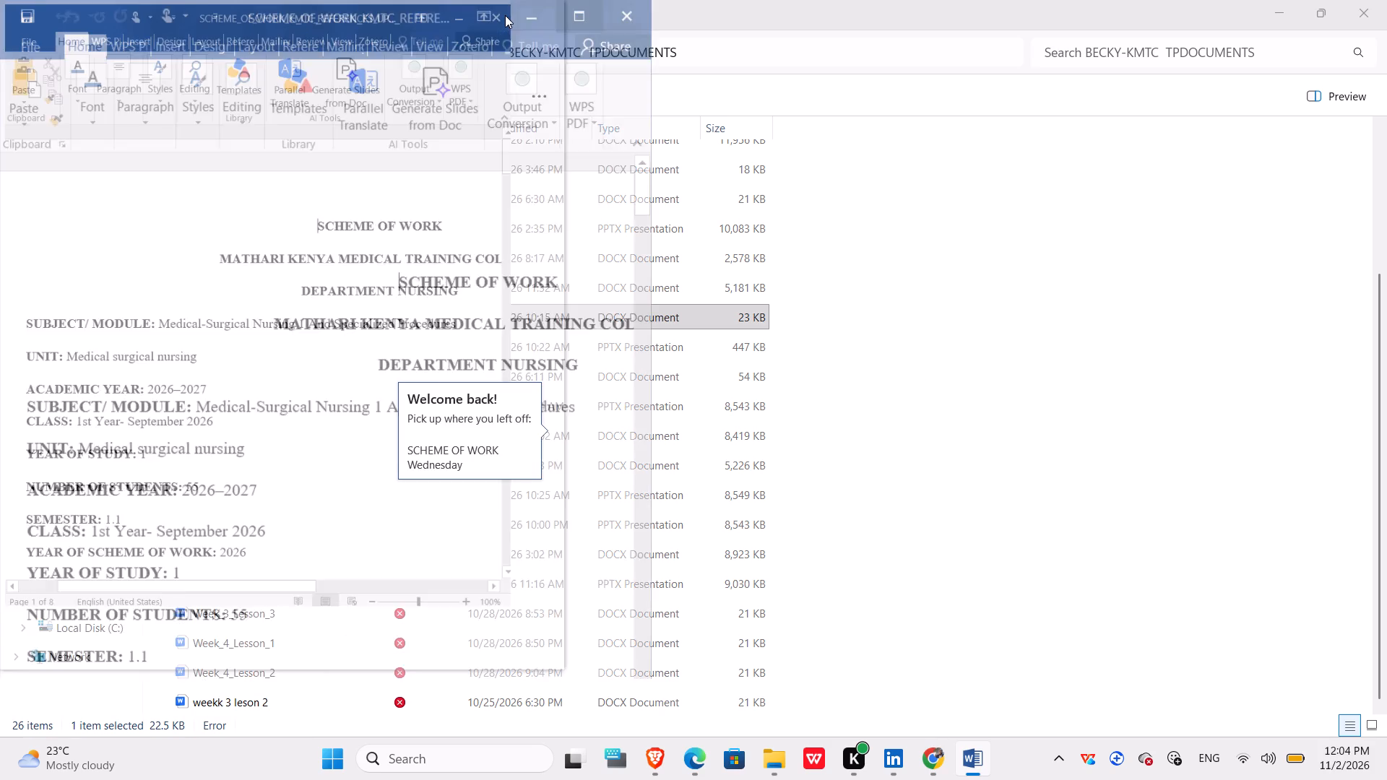
Examine the document's cover details and the weekly lesson entries in the 1.1 SCHEME OF WORK table.
scroll(774, 441, down, 1)
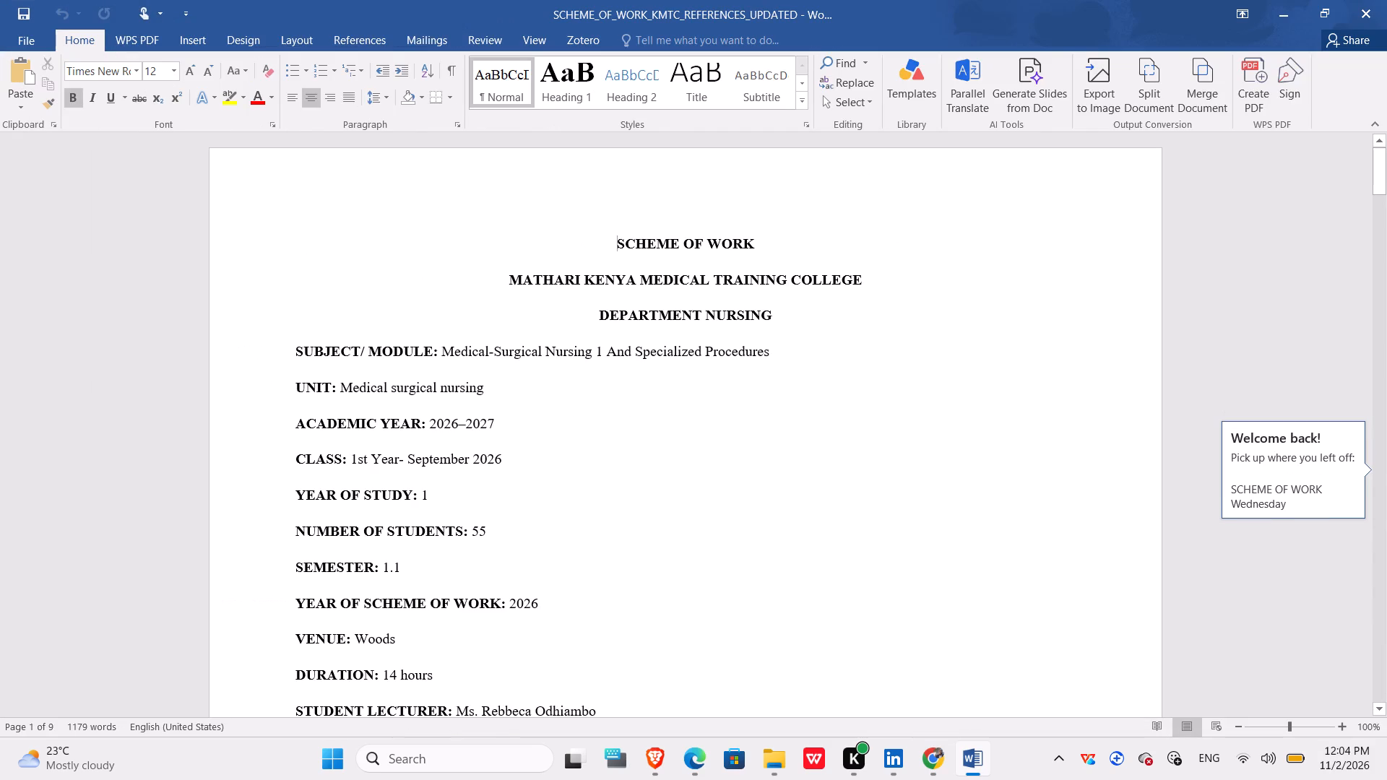
scroll(774, 441, down, 5)
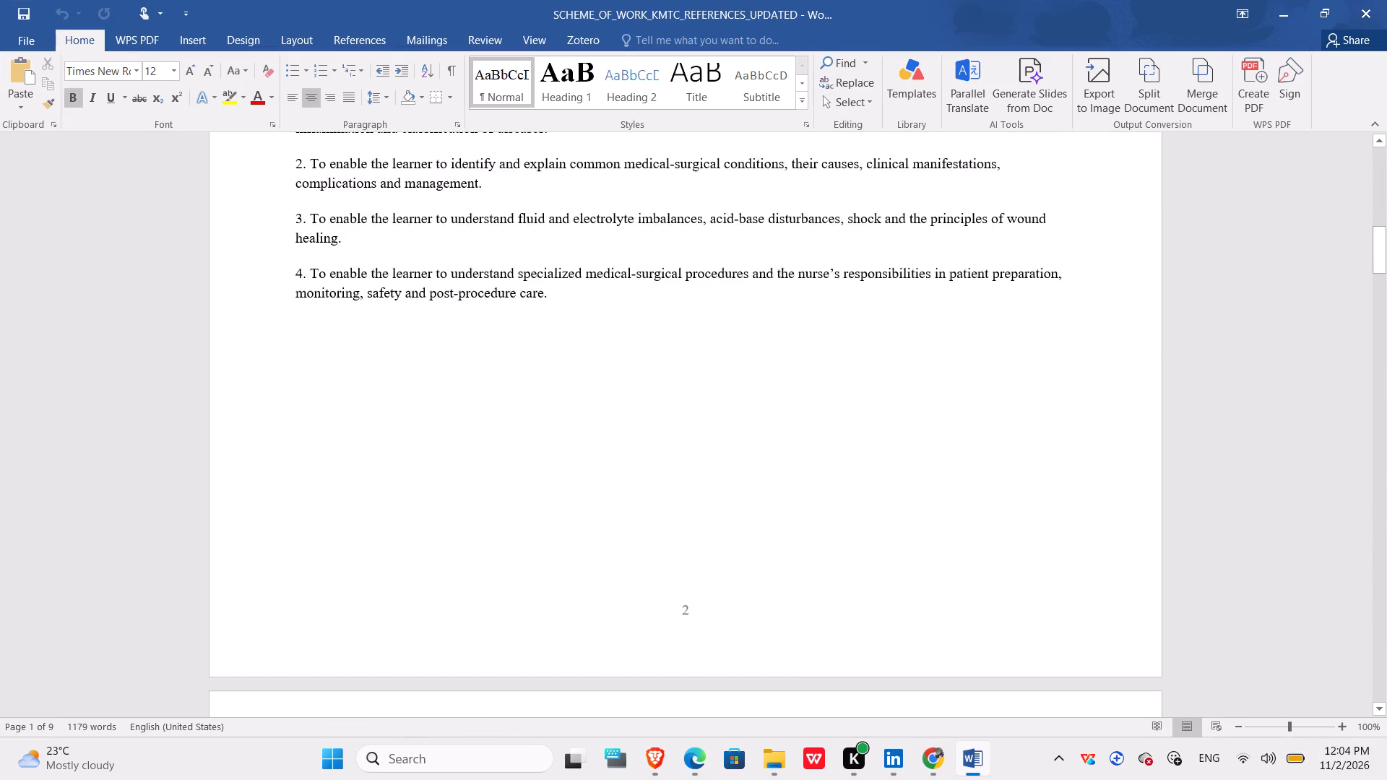
scroll(774, 441, down, 3)
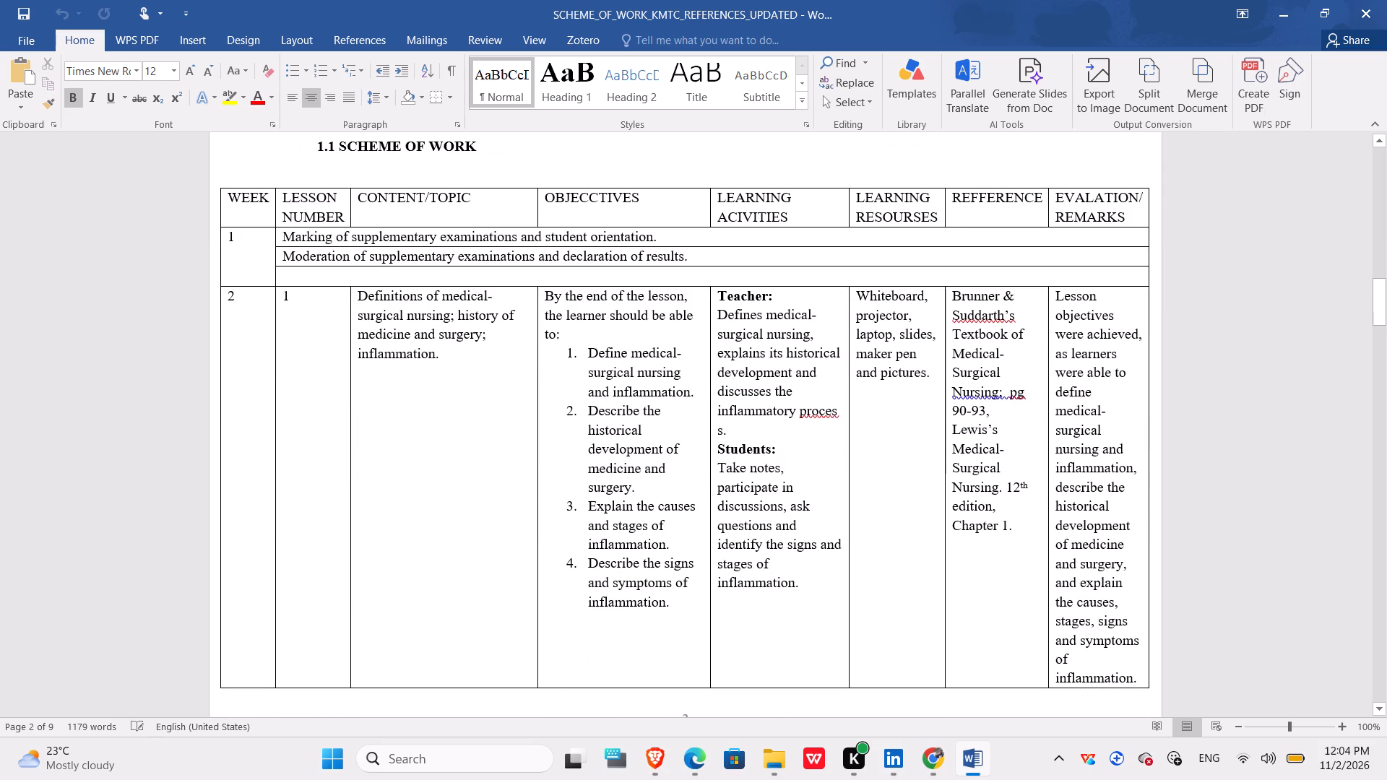
scroll(774, 441, down, 2)
scroll(774, 441, up, 1)
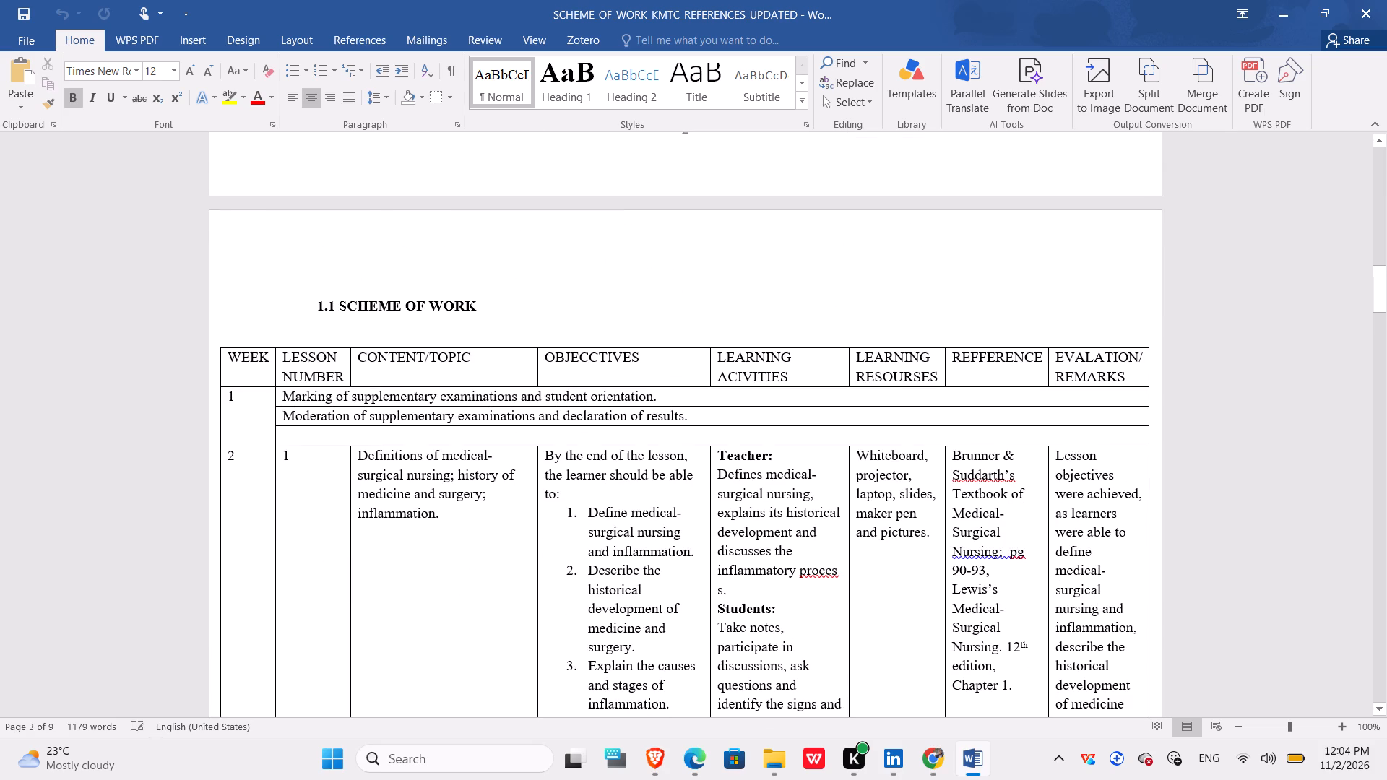
scroll(782, 413, down, 5)
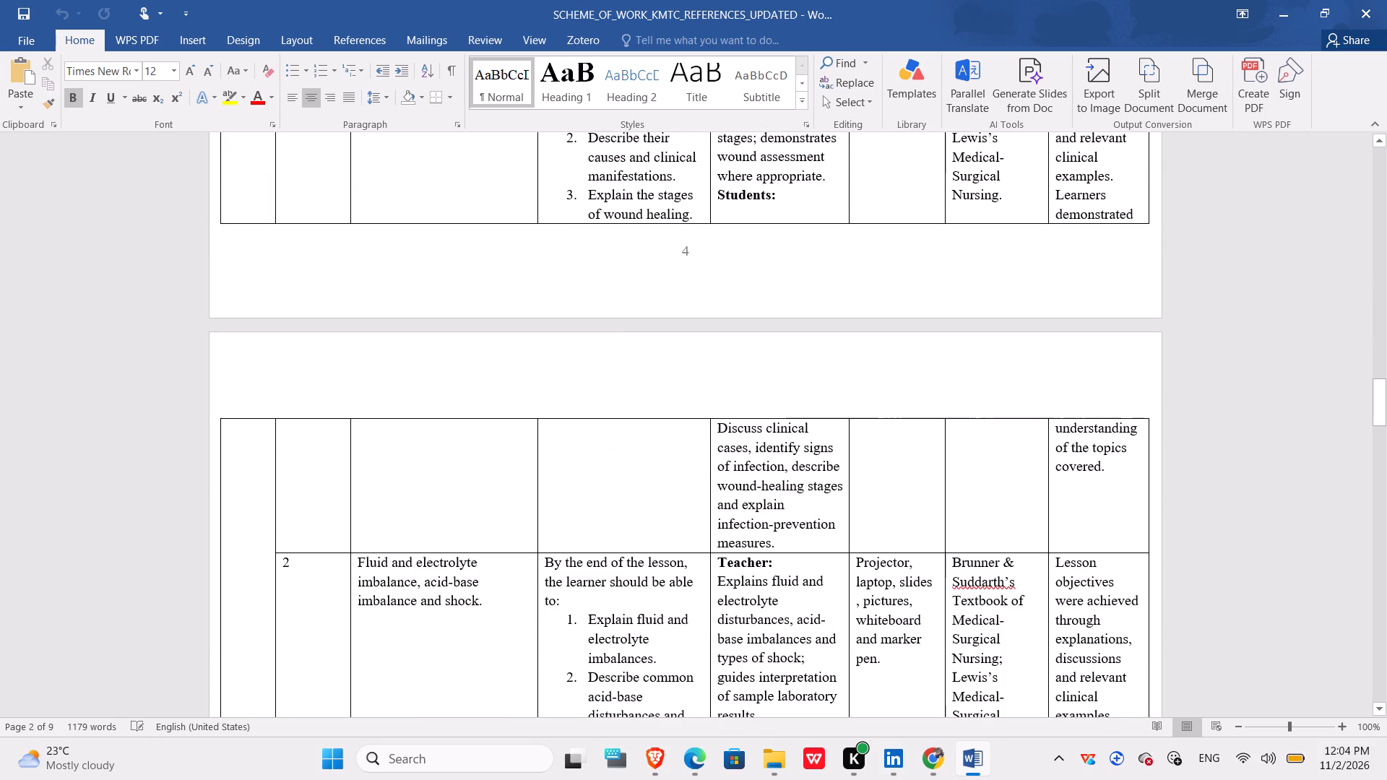
scroll(782, 413, down, 4)
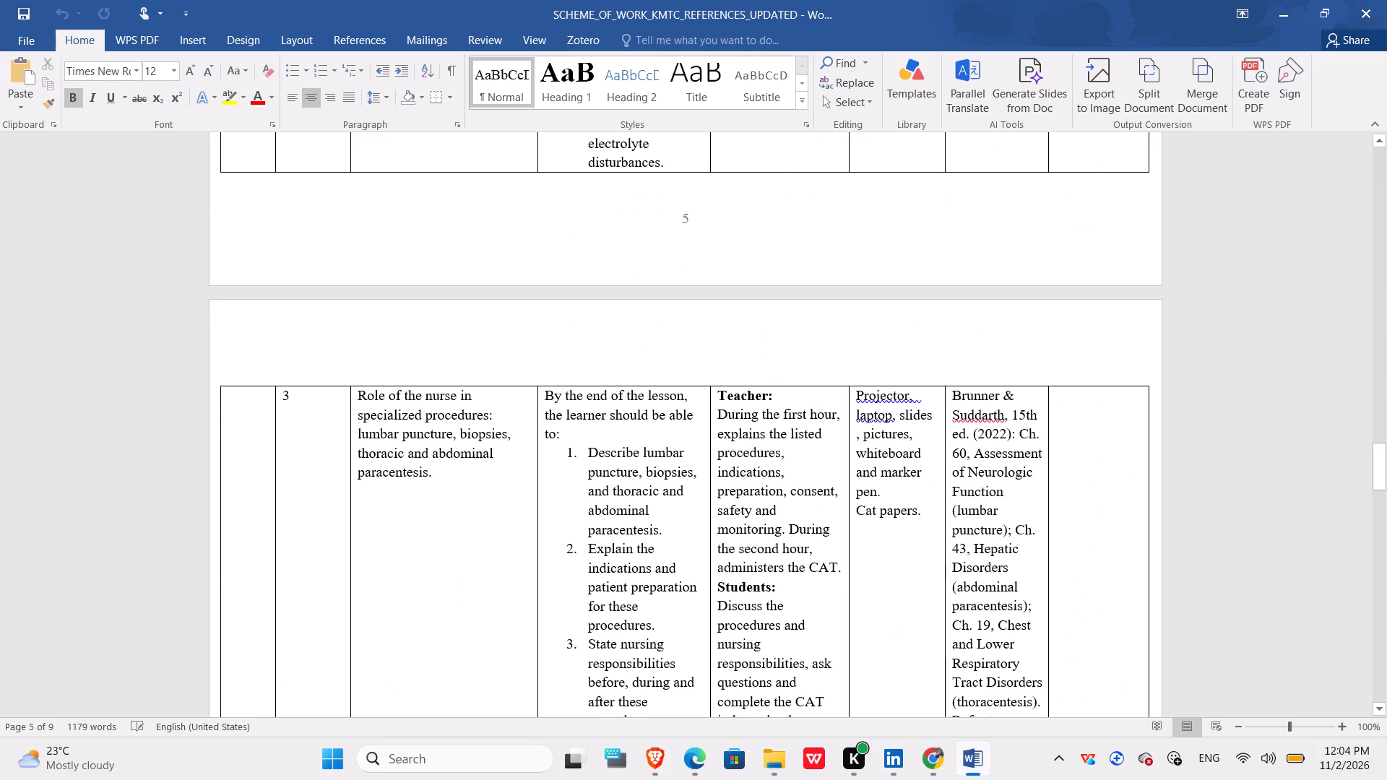
scroll(782, 413, down, 4)
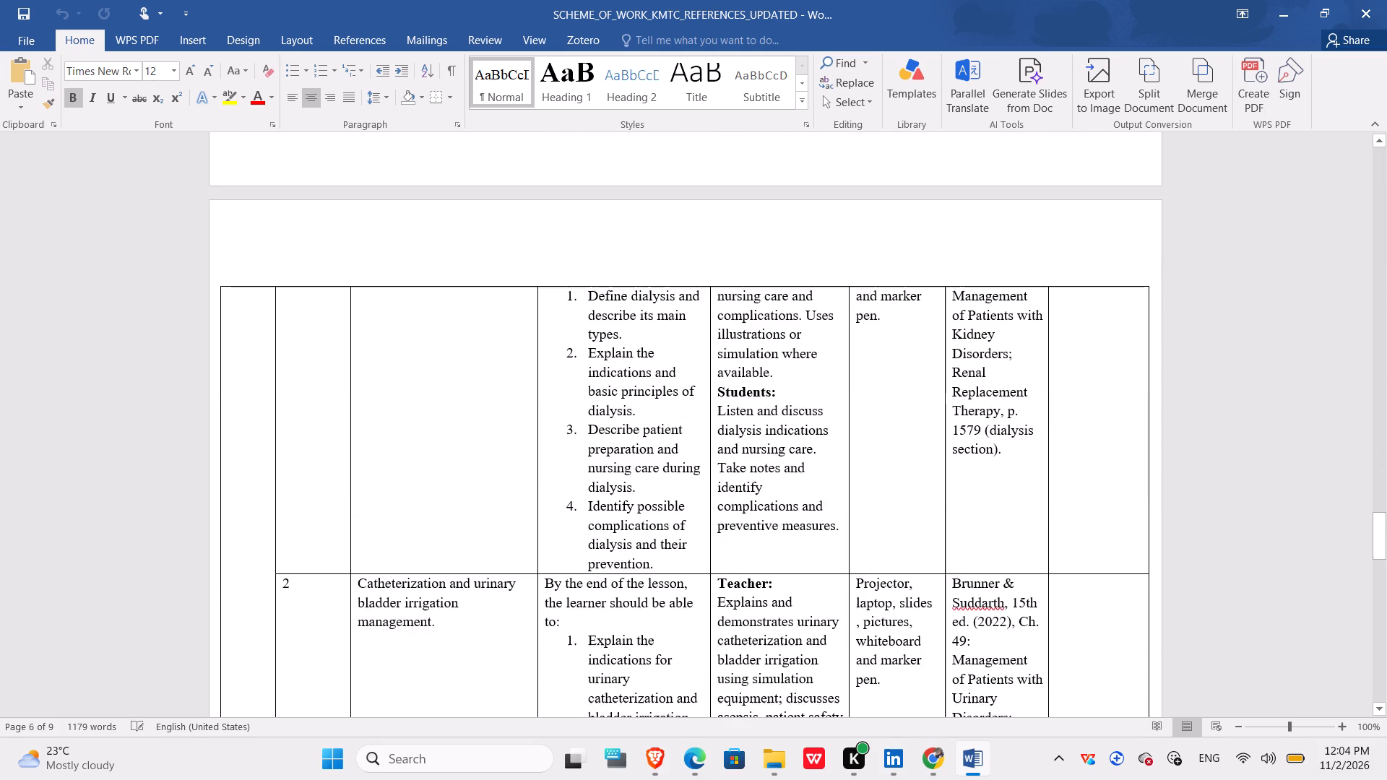
scroll(782, 413, down, 1)
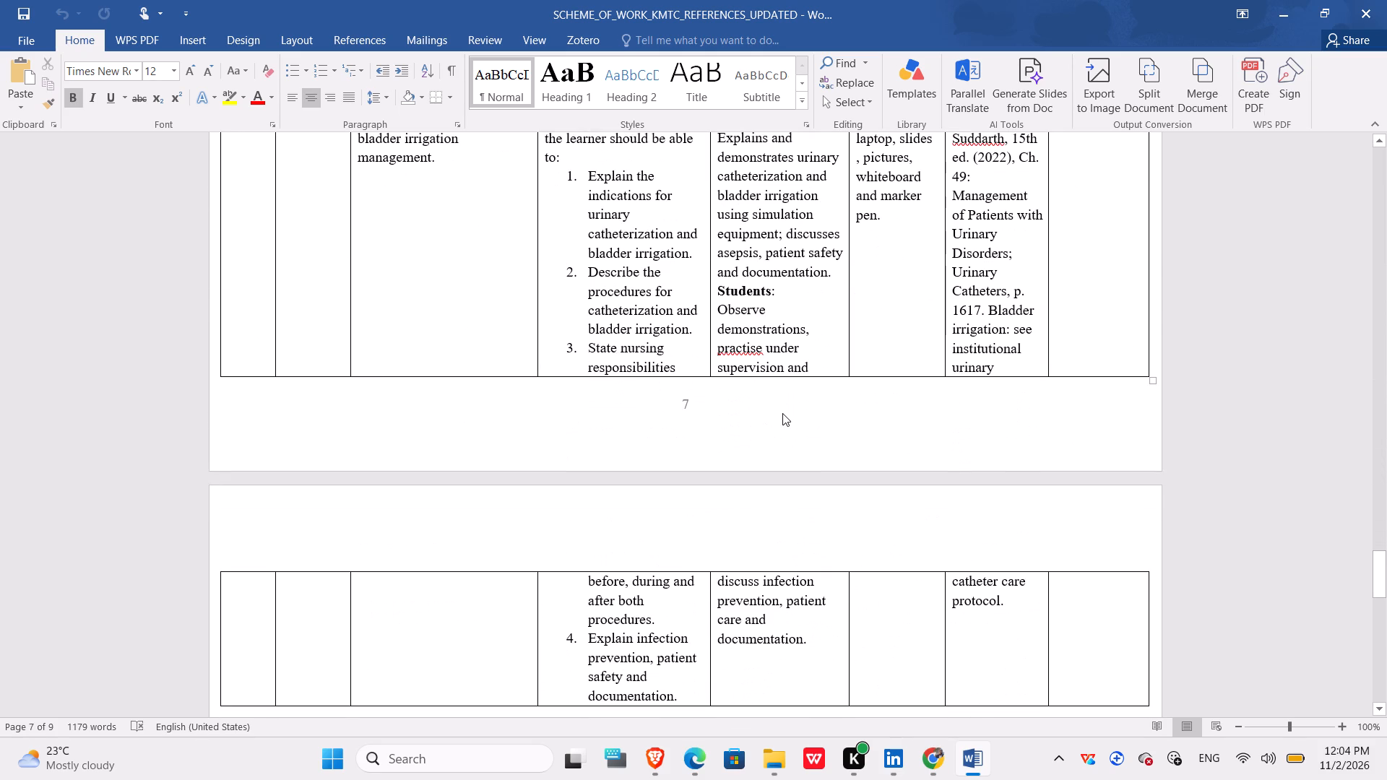
scroll(782, 413, up, 6)
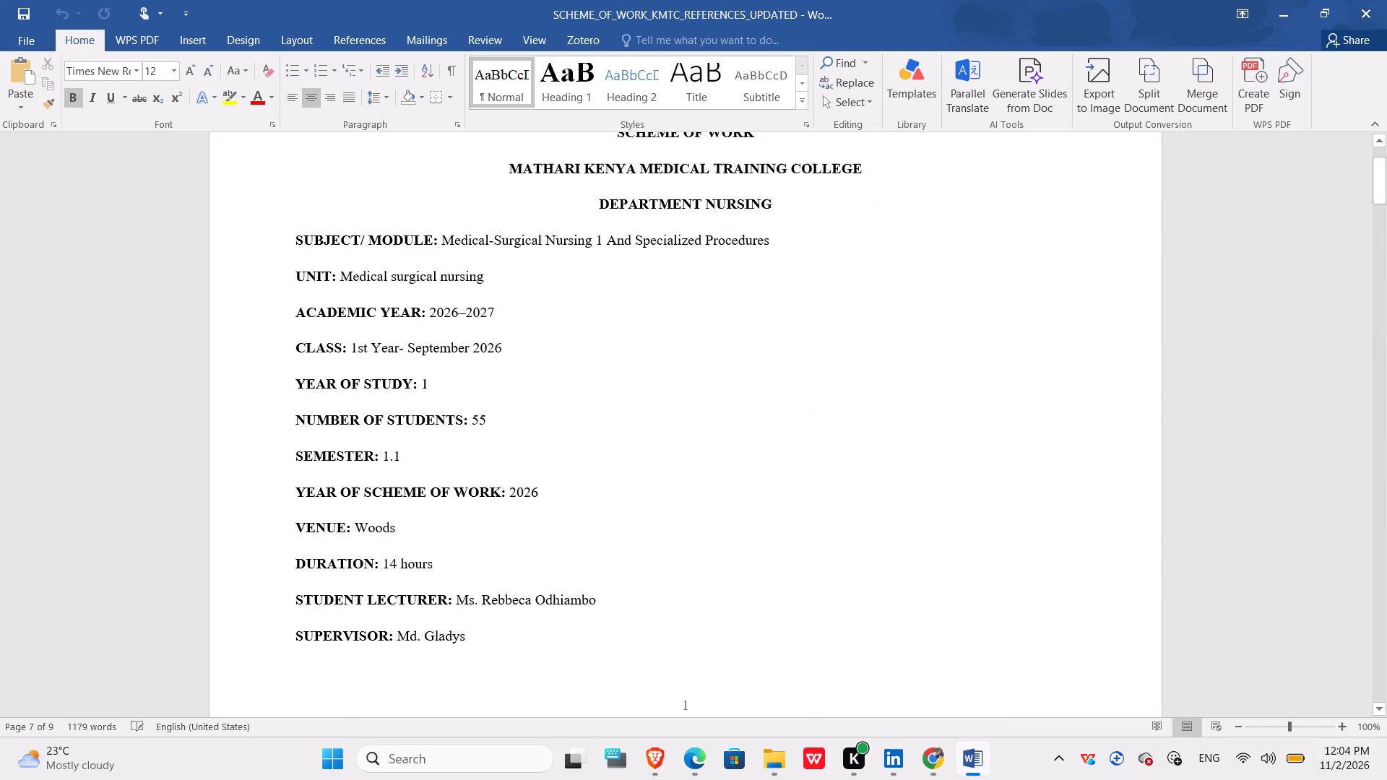
scroll(782, 413, down, 4)
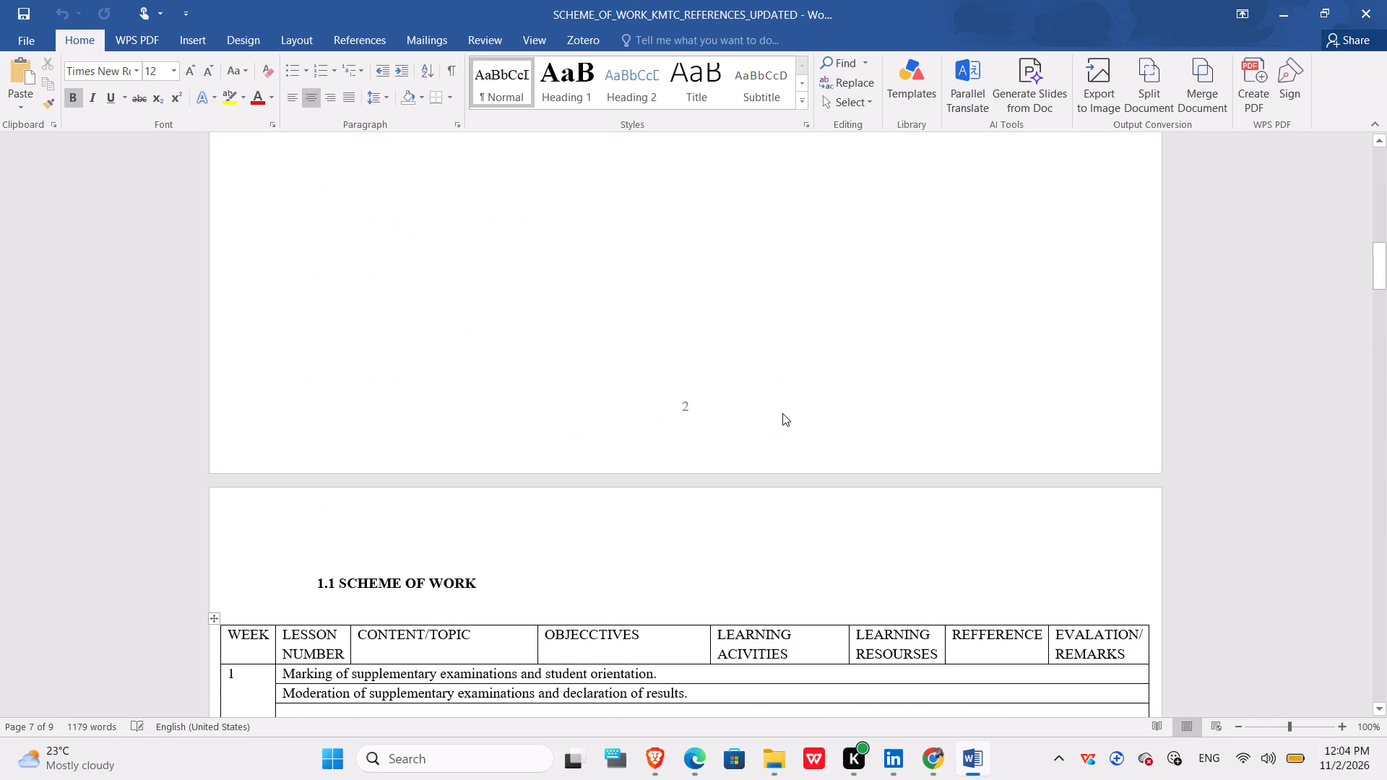
scroll(782, 413, down, 2)
scroll(782, 413, up, 1)
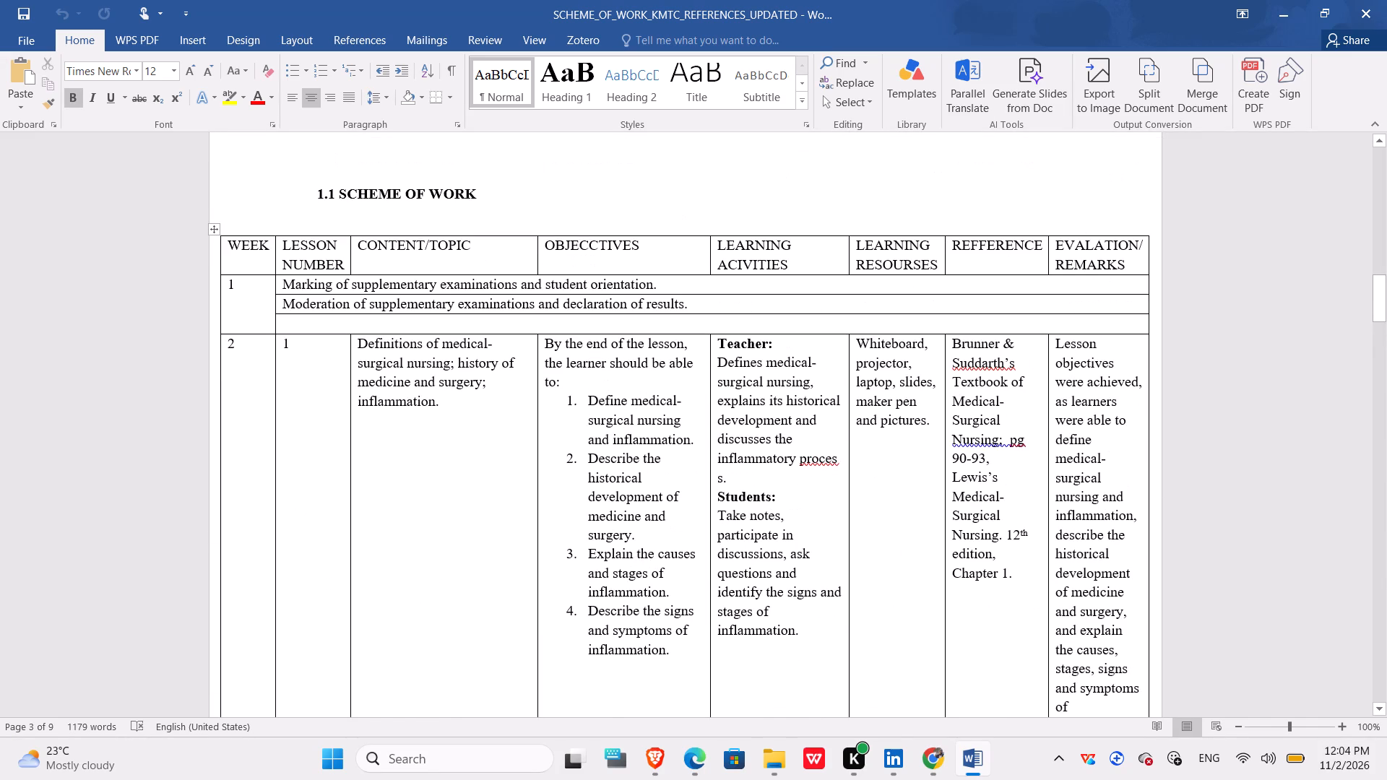
Delete all the week 1 rows, including the blank one, from the 1.1 SCHEME OF WORK table.
click(961, 237)
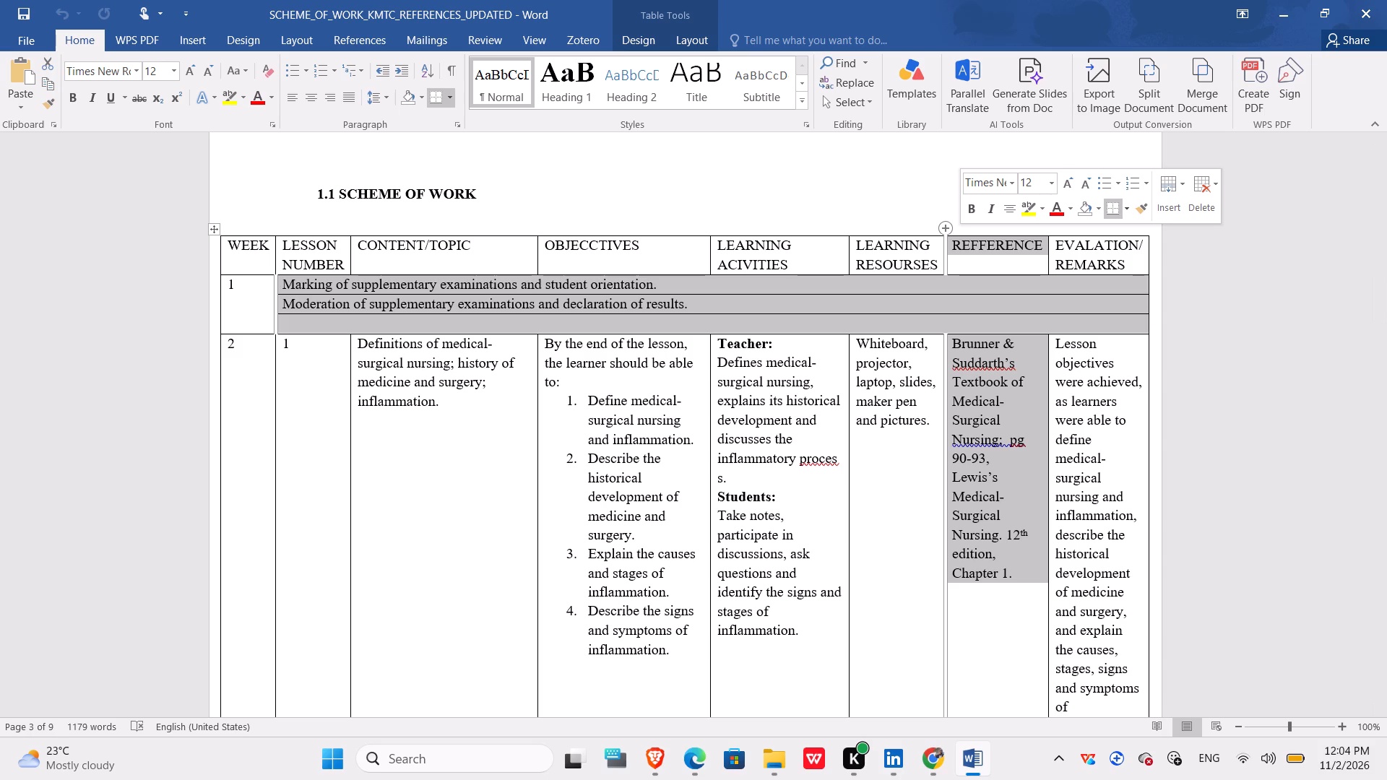
click(225, 287)
drag(225, 287, 220, 295)
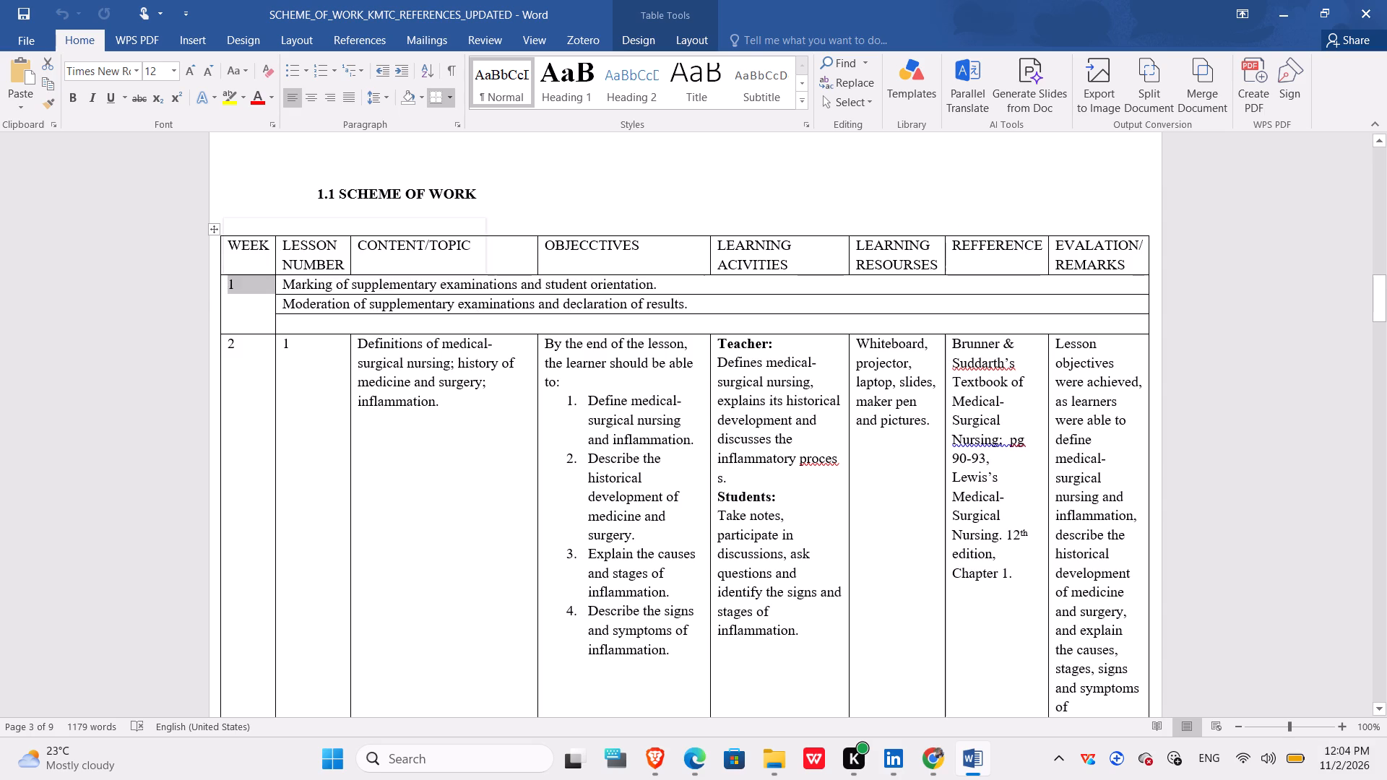
drag(220, 295, 217, 298)
double_click(217, 298)
double_click(217, 298)
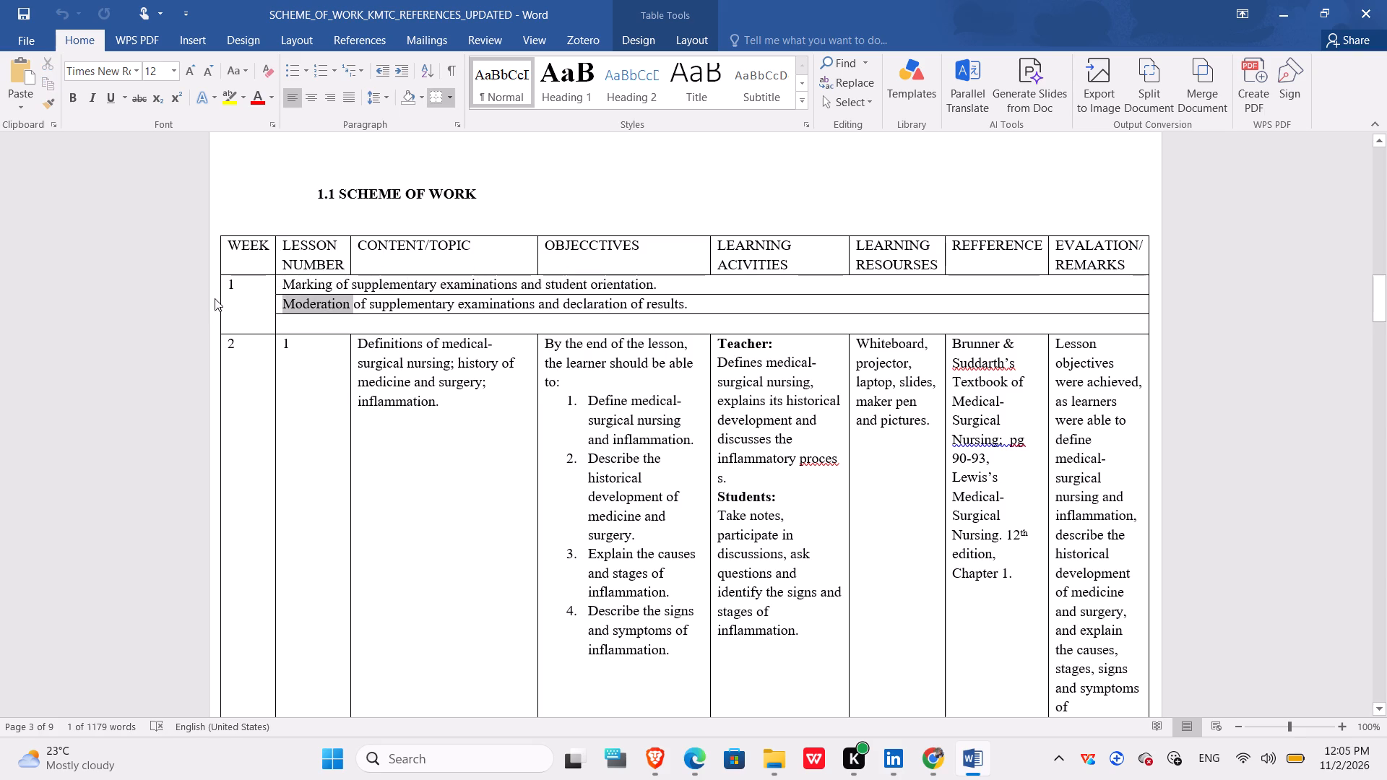
click(206, 298)
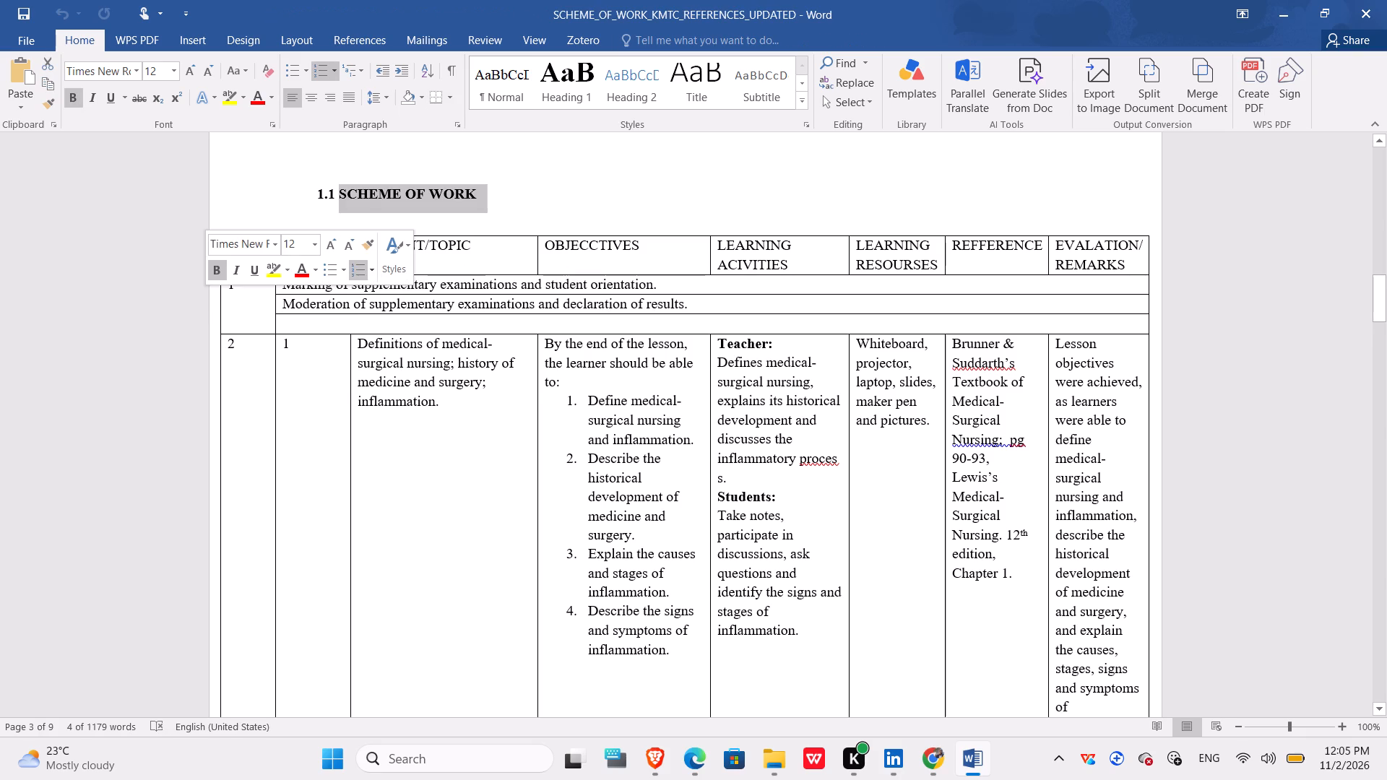
double_click(224, 300)
double_click(224, 300)
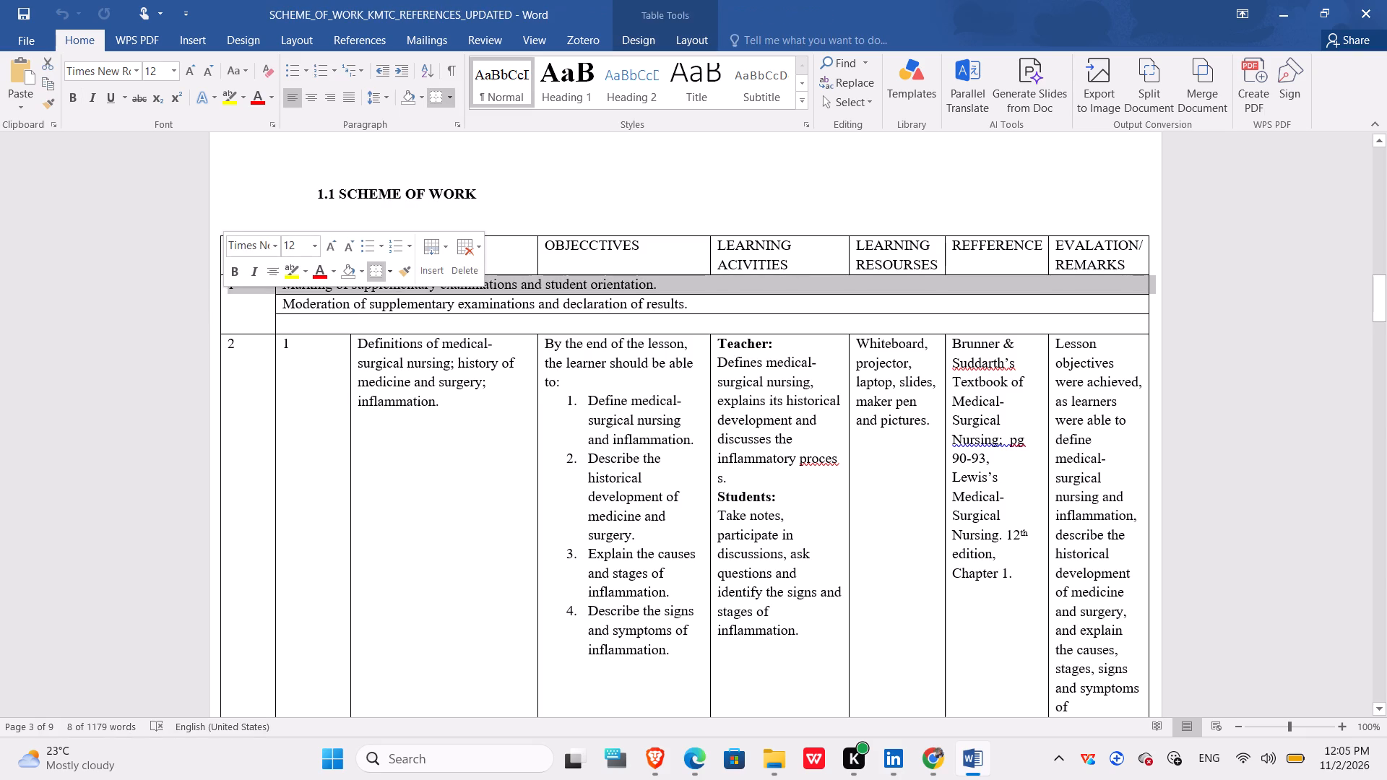
key(BackSpace)
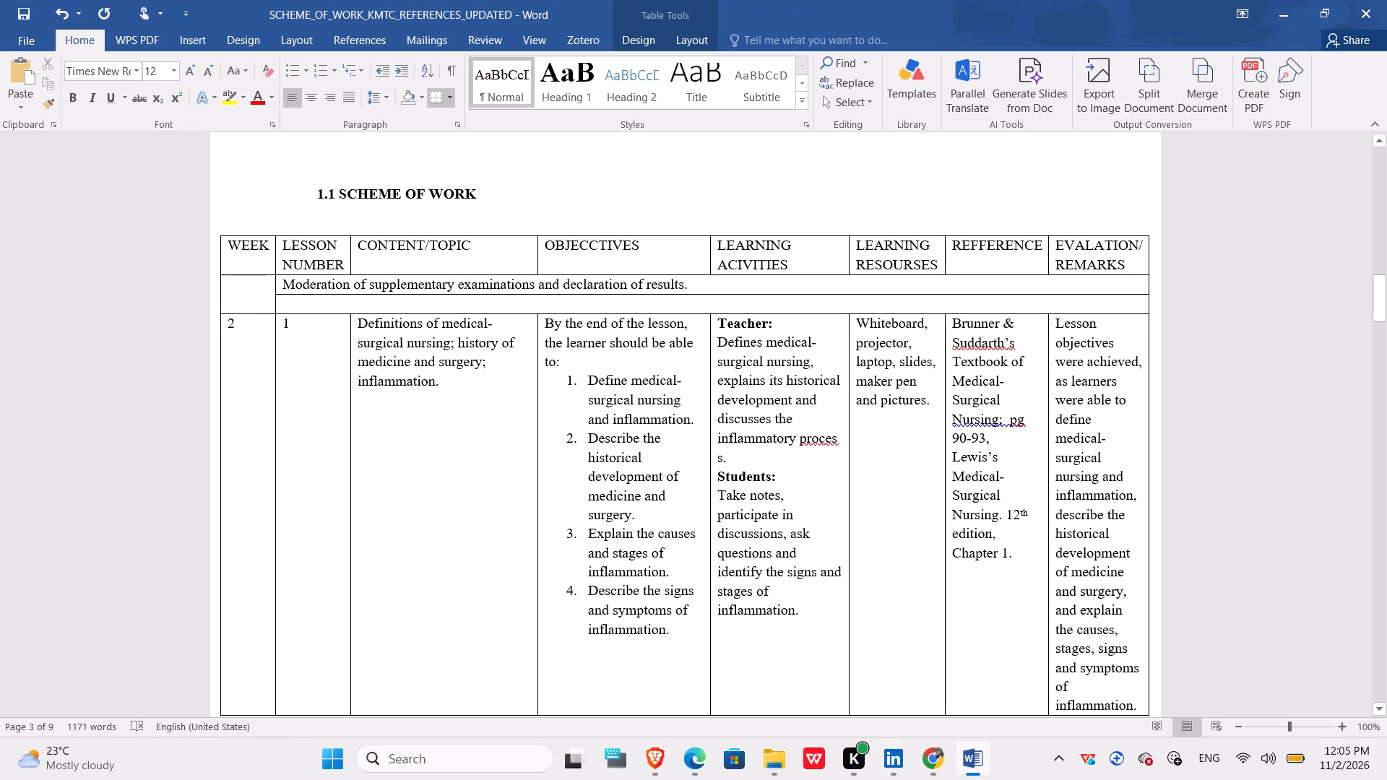
double_click(223, 293)
double_click(223, 293)
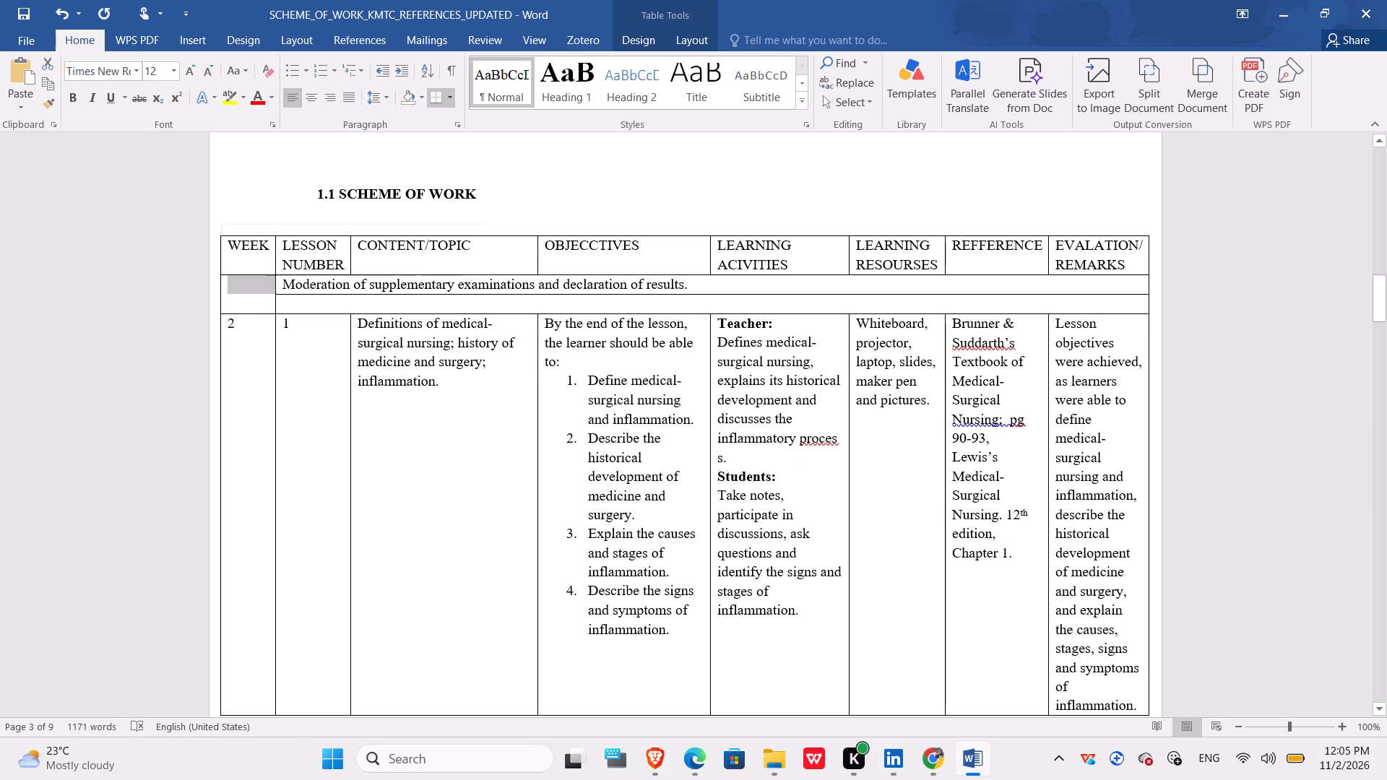
key(BackSpace)
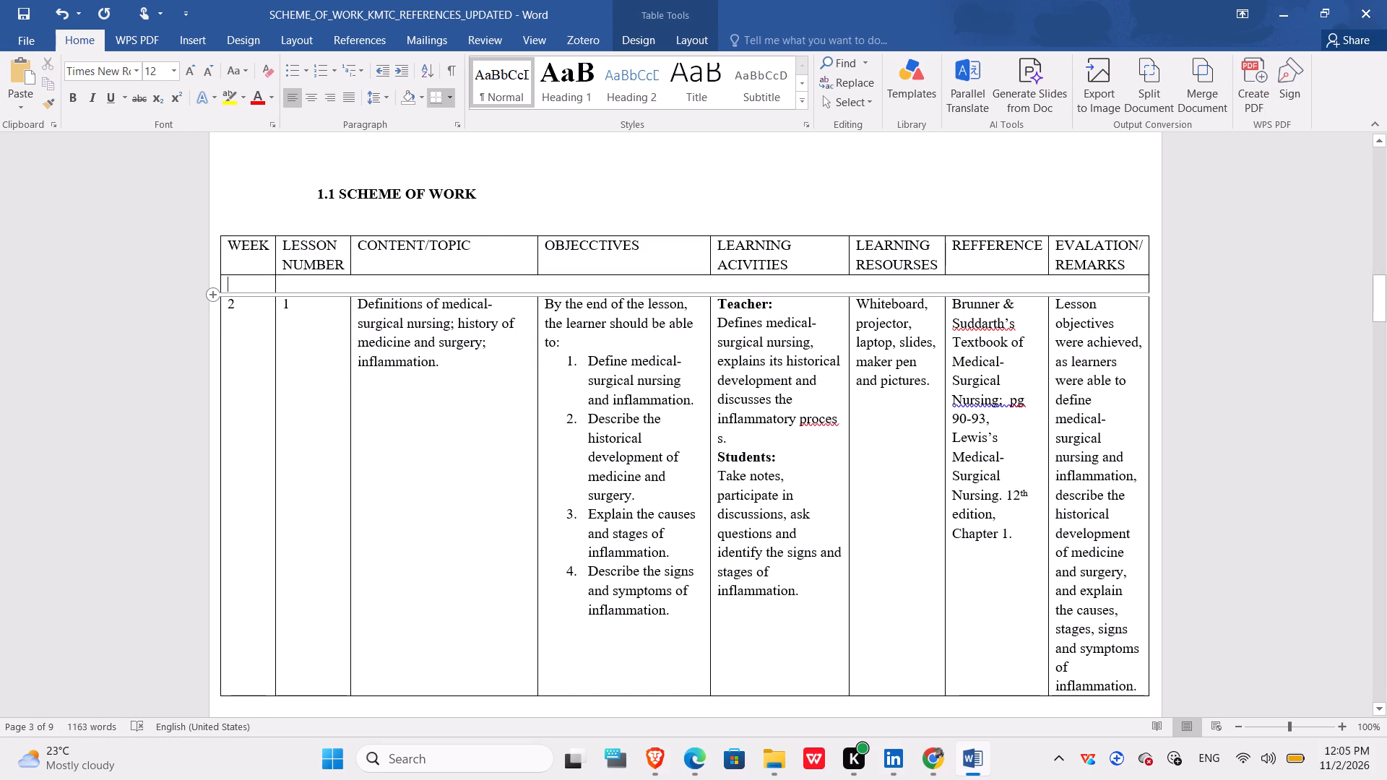
double_click(222, 285)
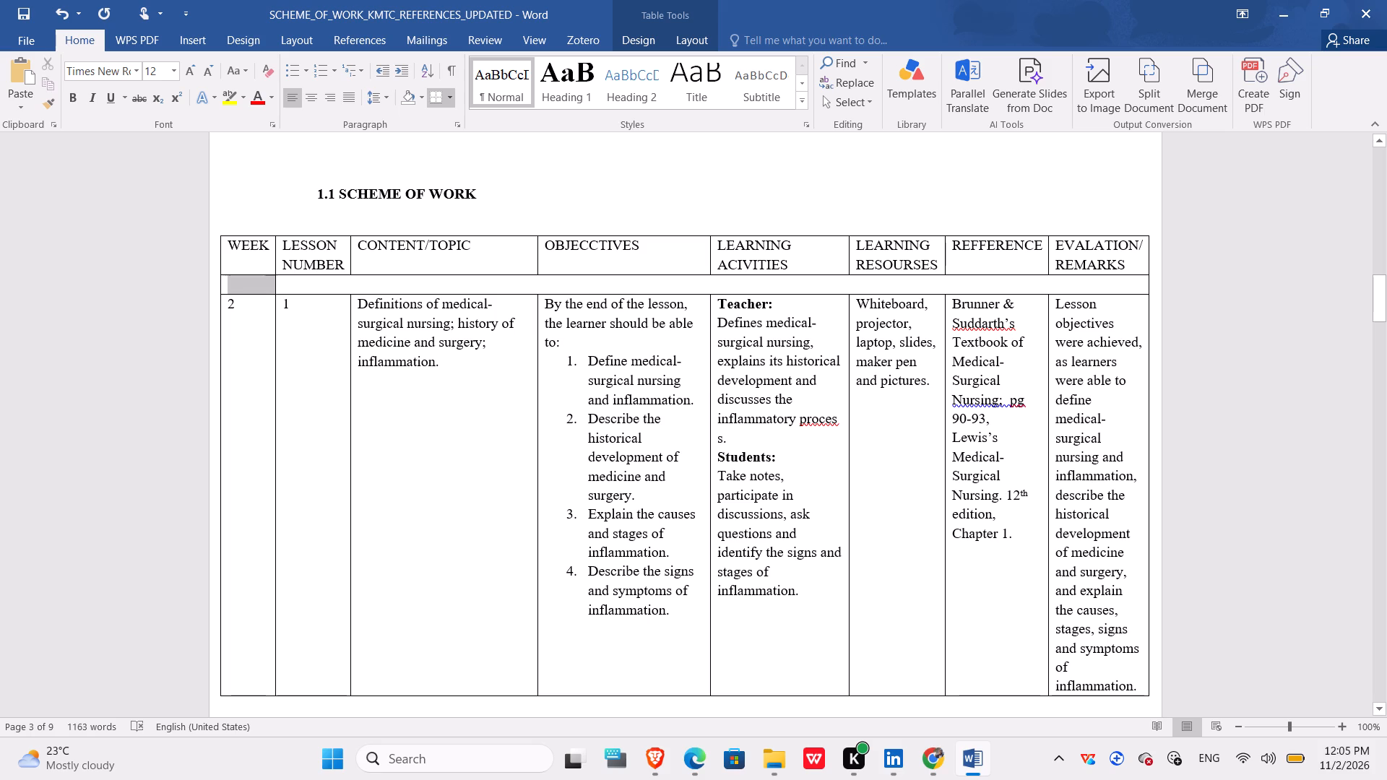
key(BackSpace)
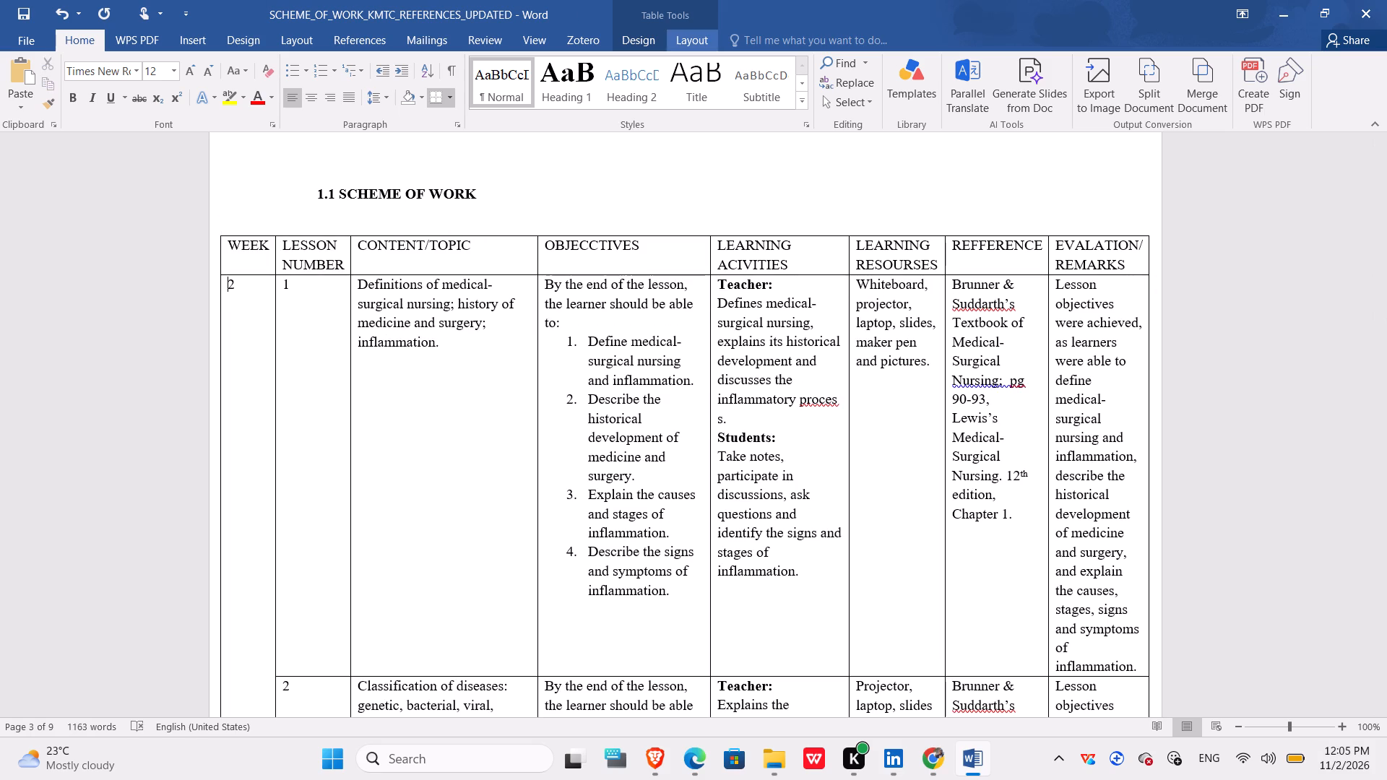
Copy the entire REFFERENCE column of the 1.1 SCHEME OF WORK table.
double_click(977, 237)
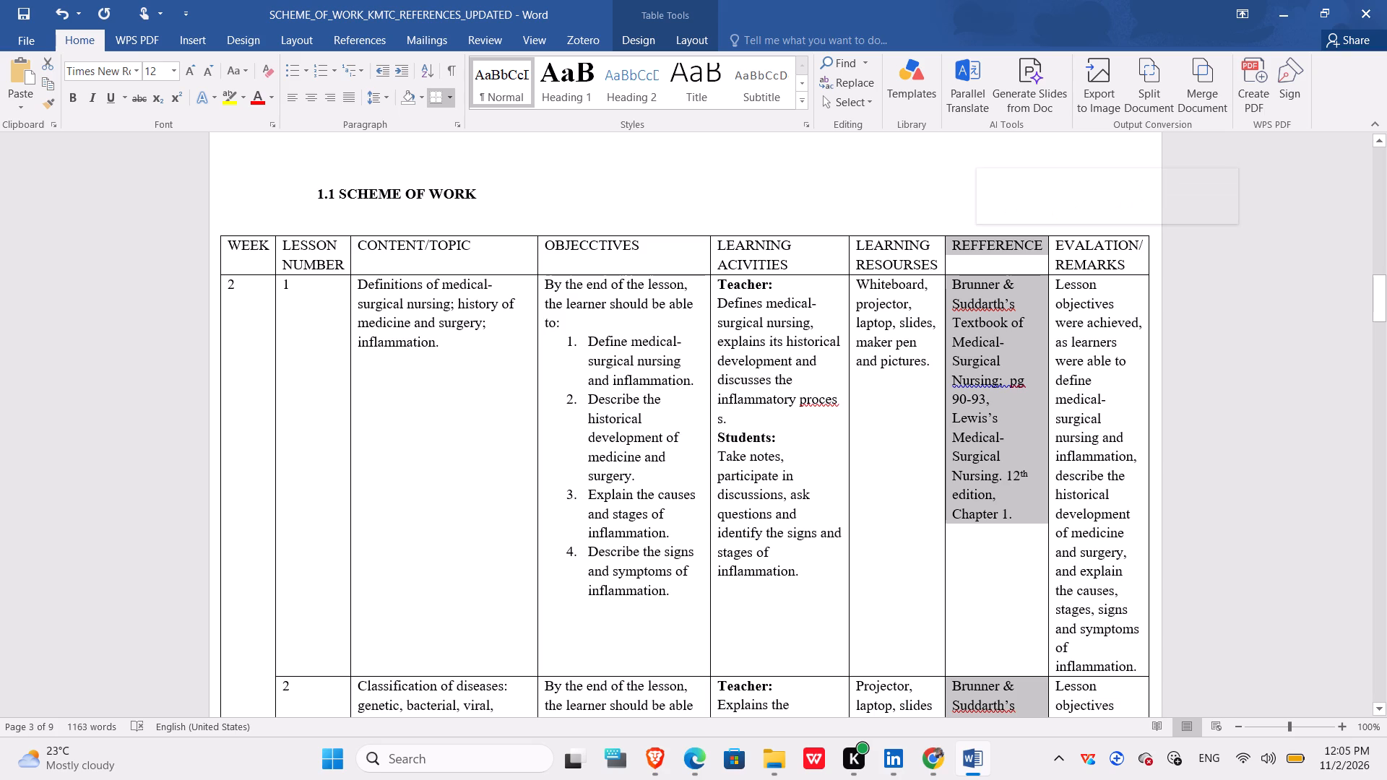
key(ctrl+c)
key(ctrl+c)
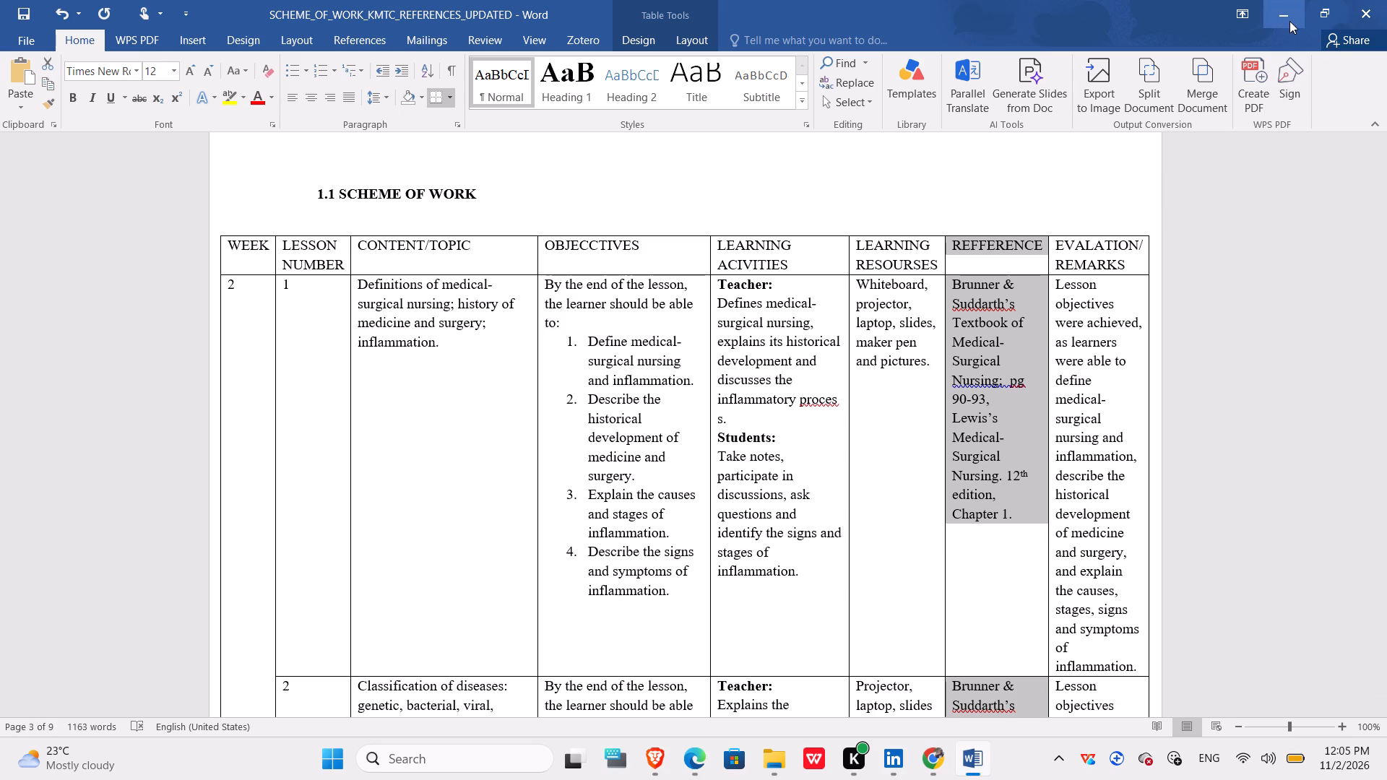
Close SCHEME_OF_WORK_KMTC_REFERENCES_UPDATED without saving the changes.
click(1362, 4)
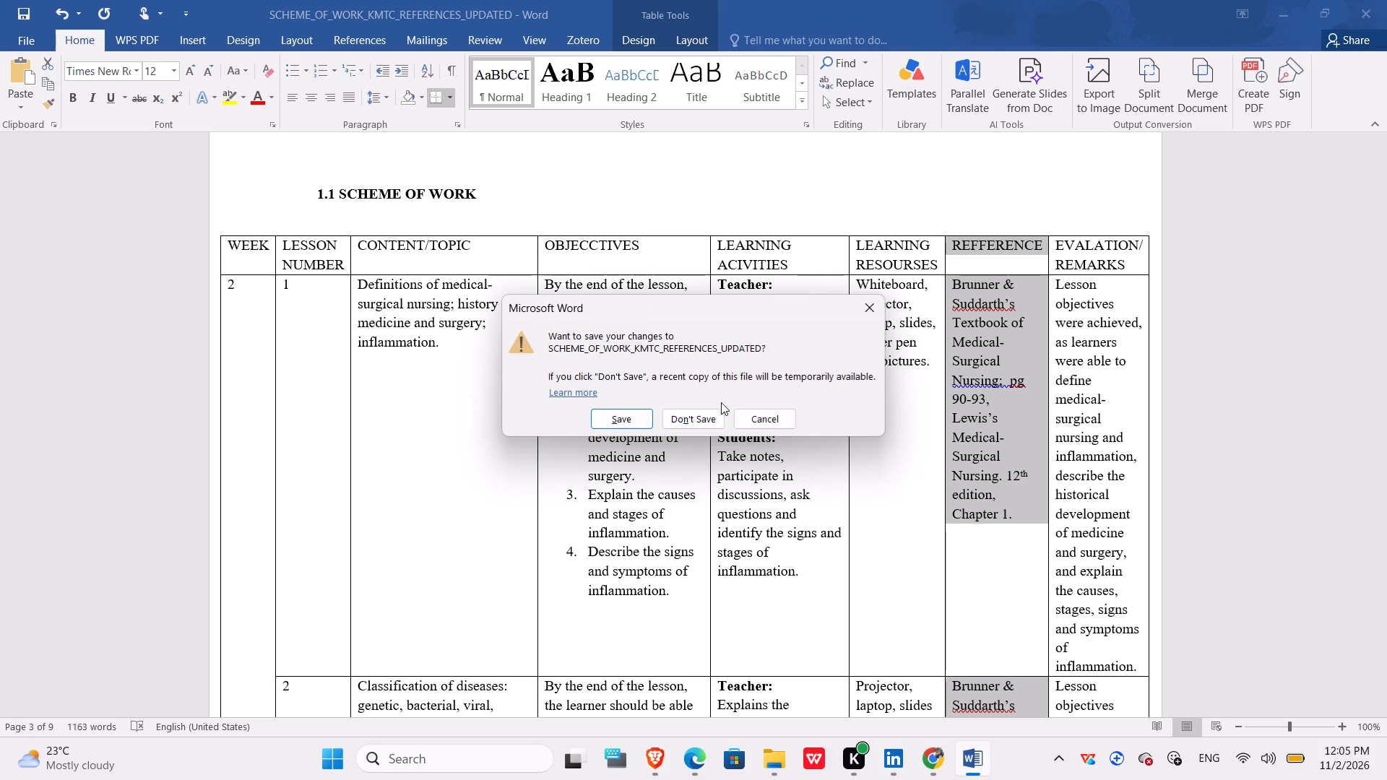
click(693, 415)
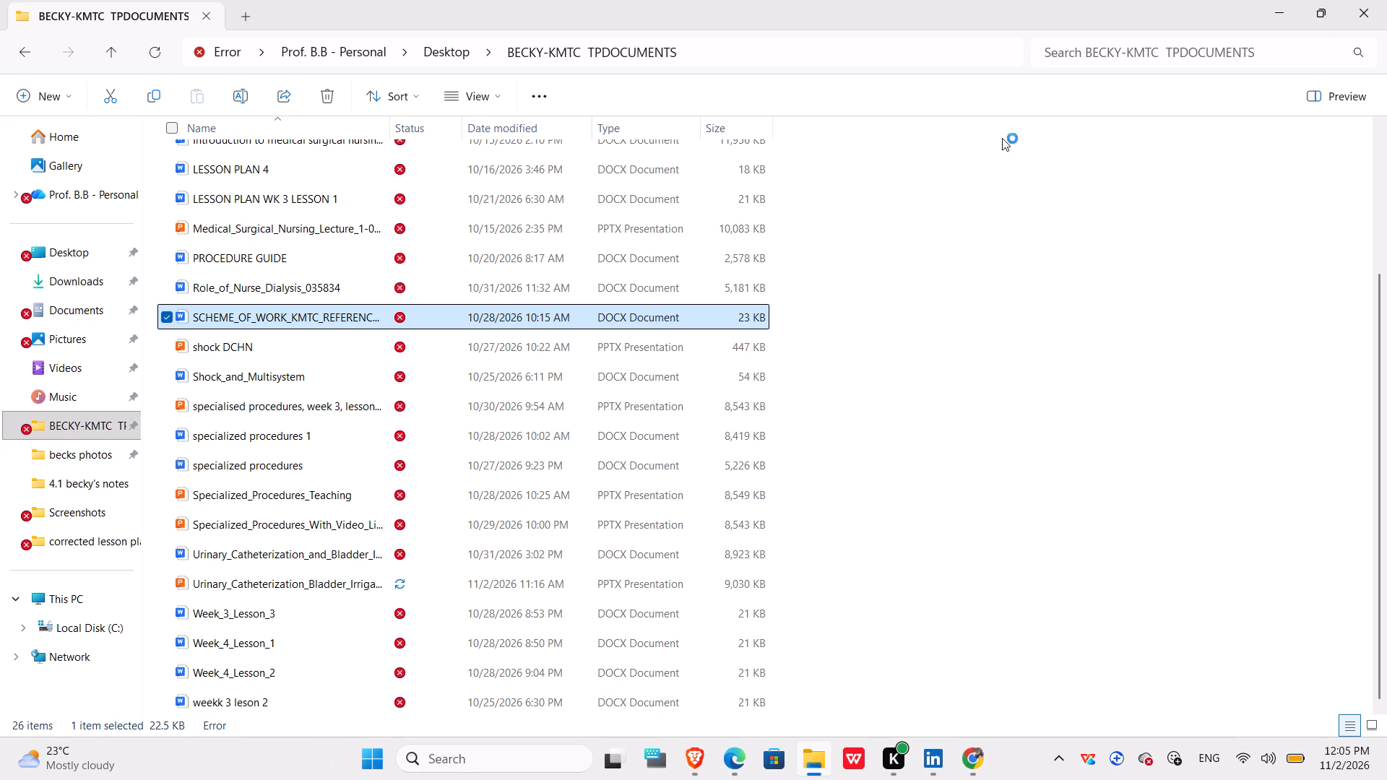
Open Final scheme of work KMTC from the corrected lesson plans folder in Word 2016.
double_click(95, 536)
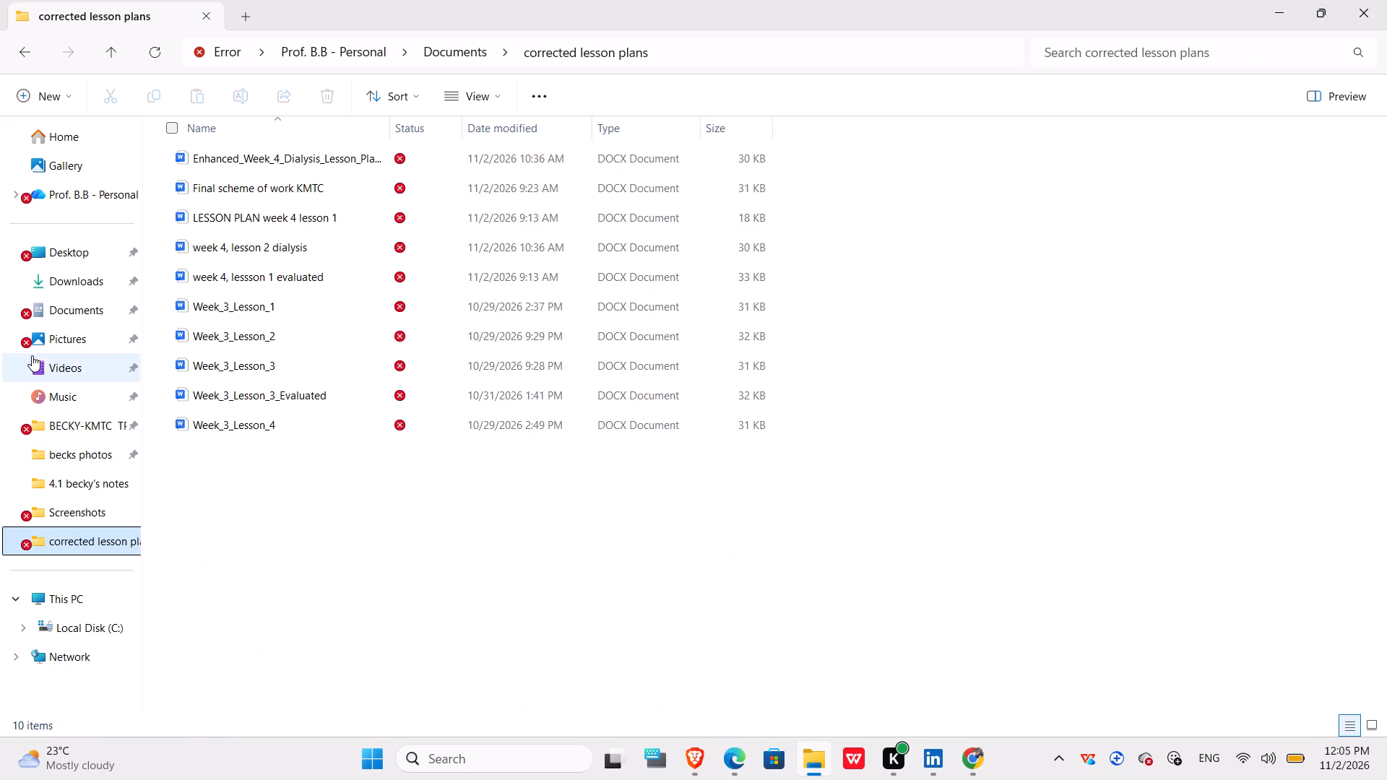
right_click(248, 185)
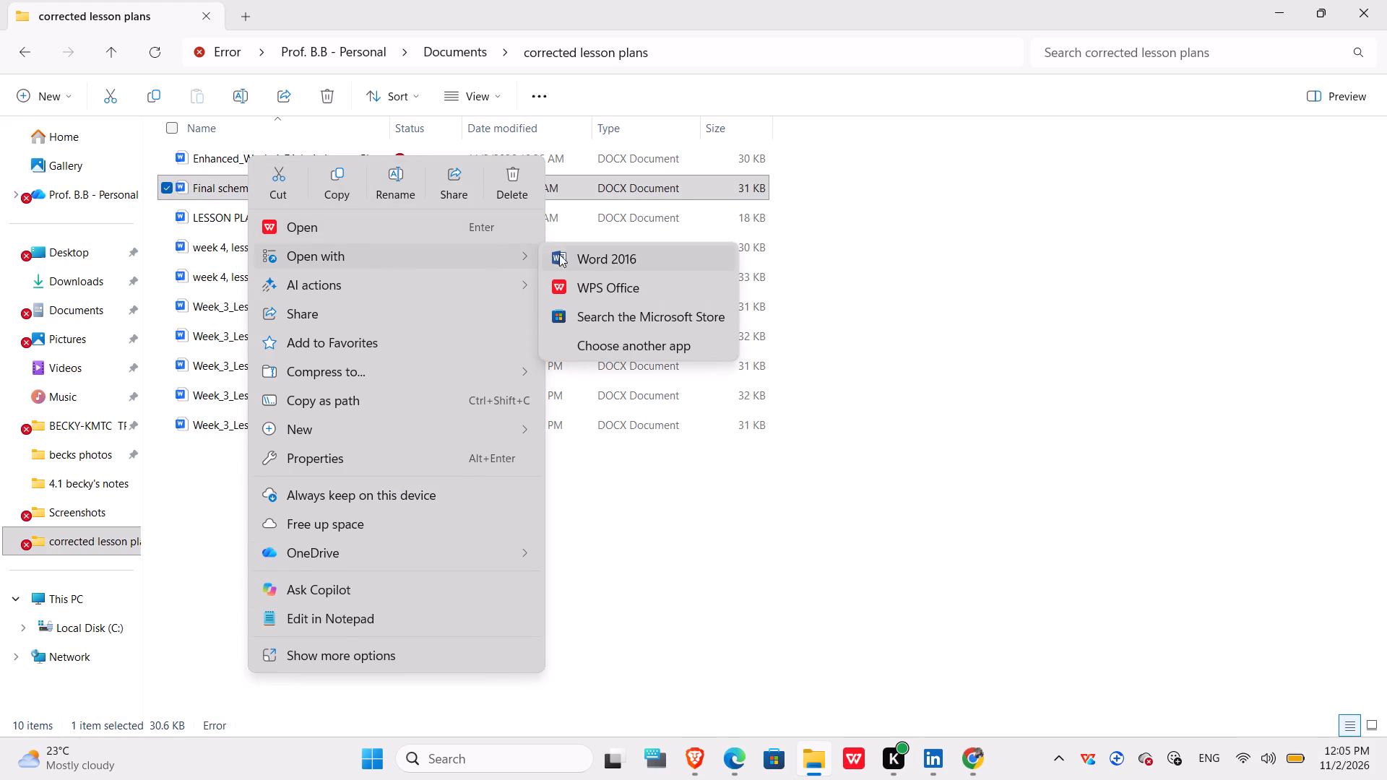
click(584, 256)
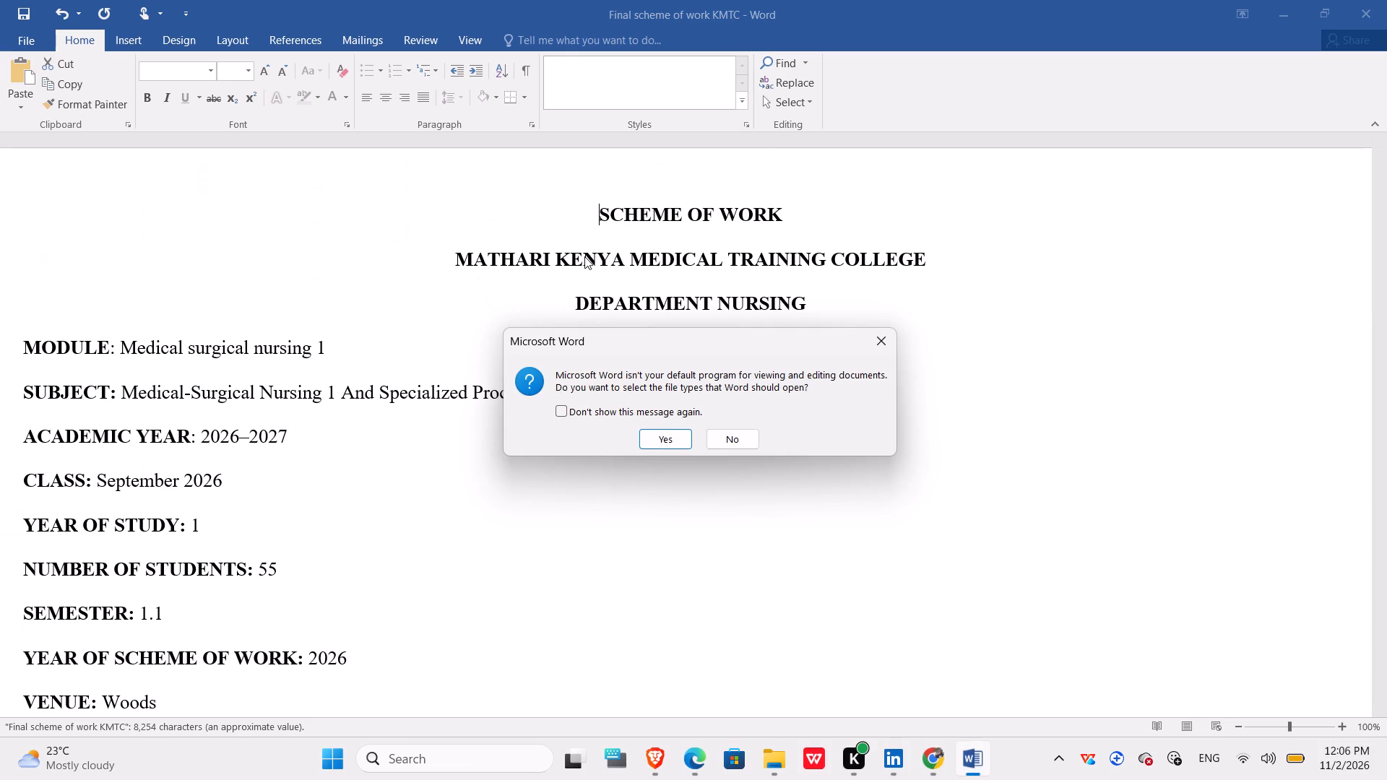
click(662, 440)
click(937, 389)
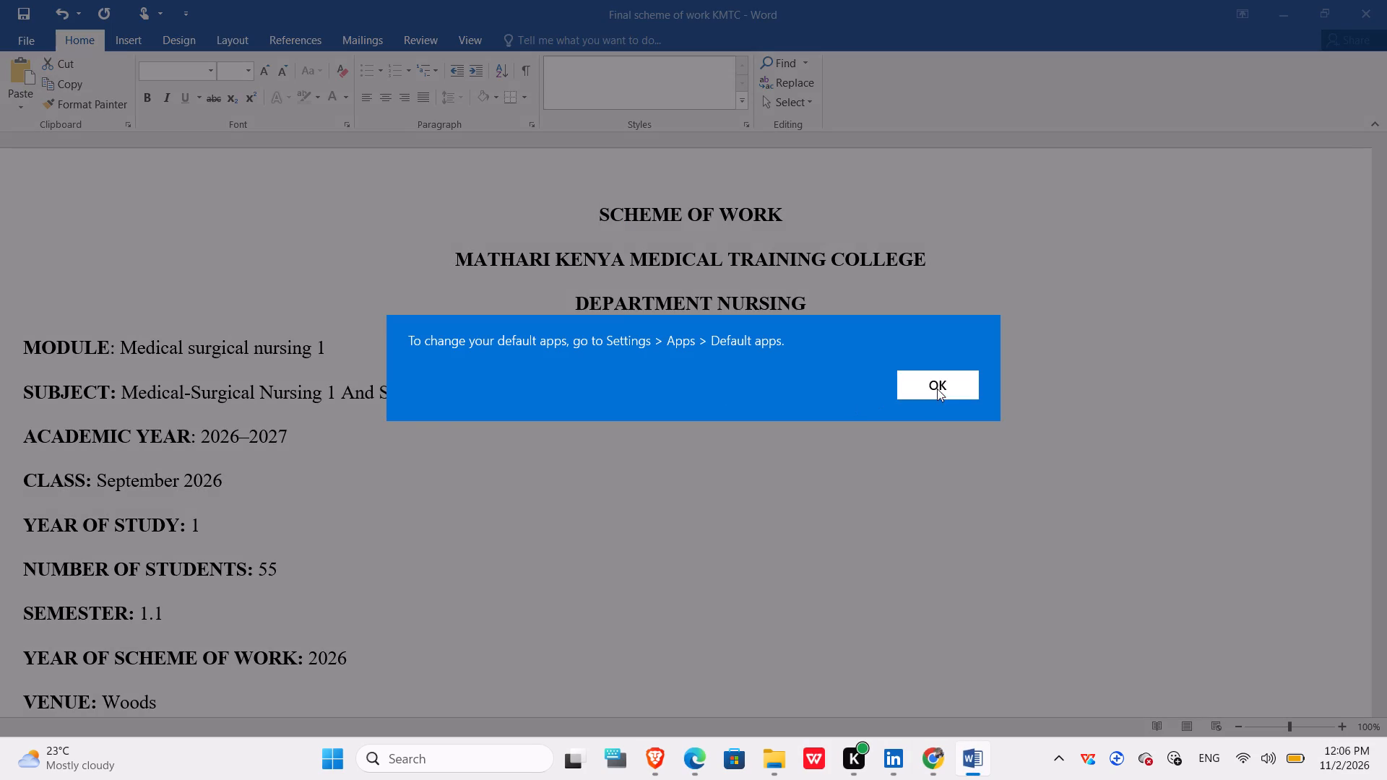
Look through the Final scheme of work KMTC from the cover details through the 1.2 SCHEME OF WORK table to the closing signature lines.
scroll(954, 375, down, 3)
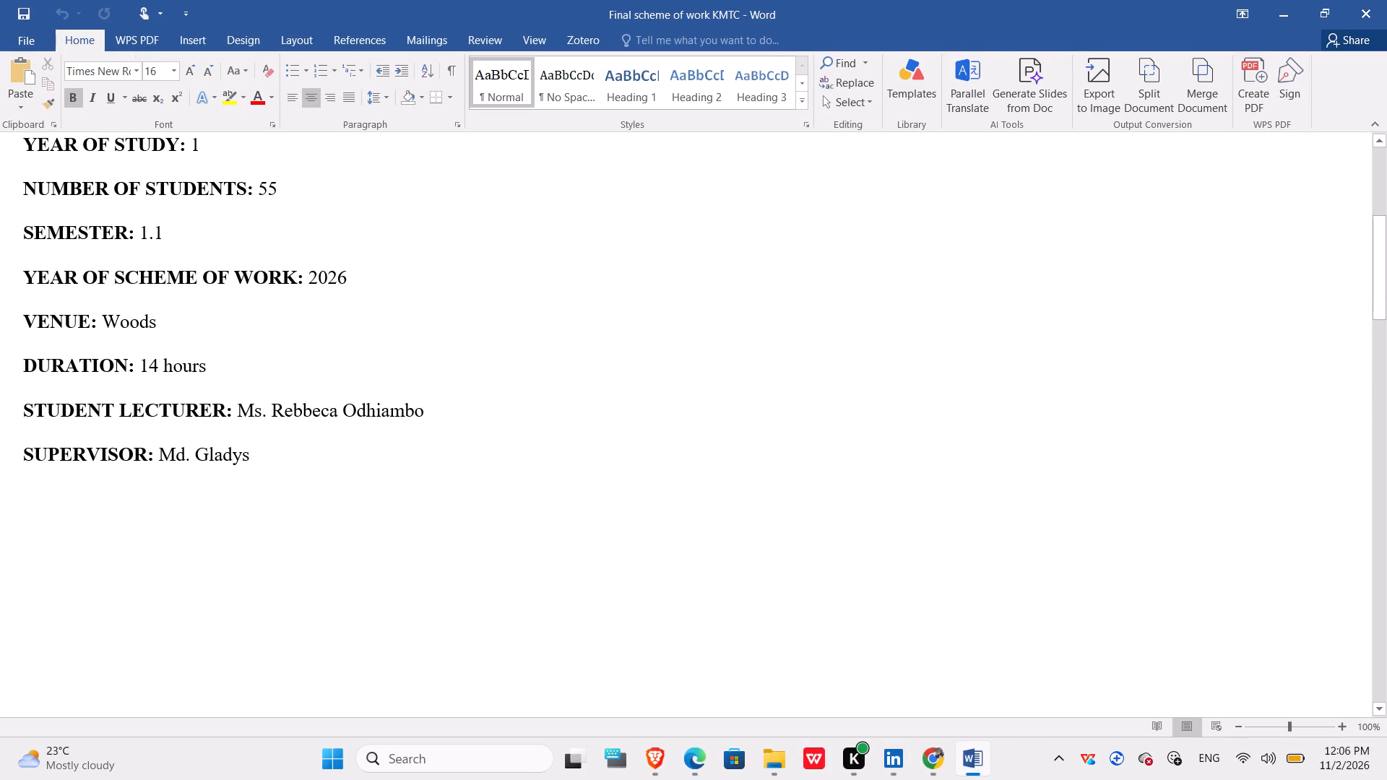
scroll(954, 375, right, 2)
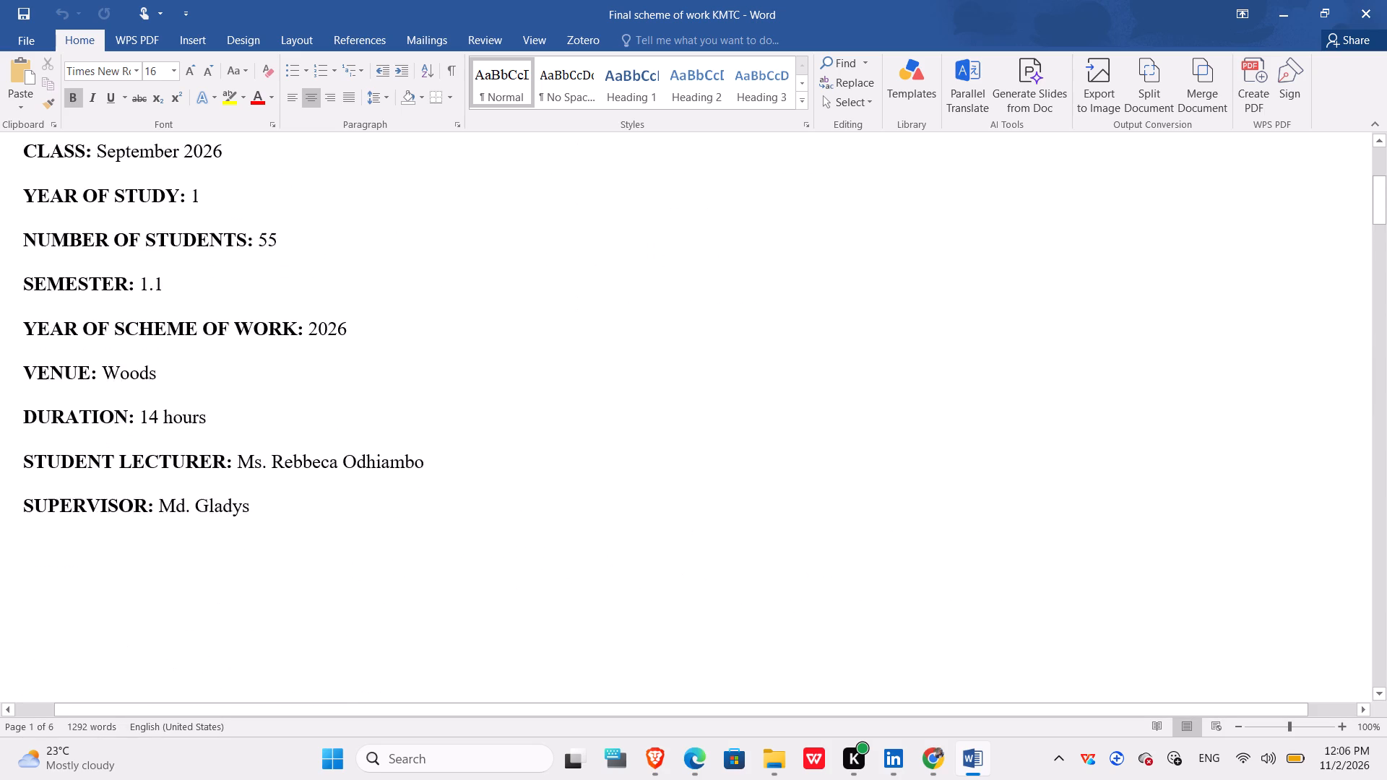
scroll(954, 375, down, 4)
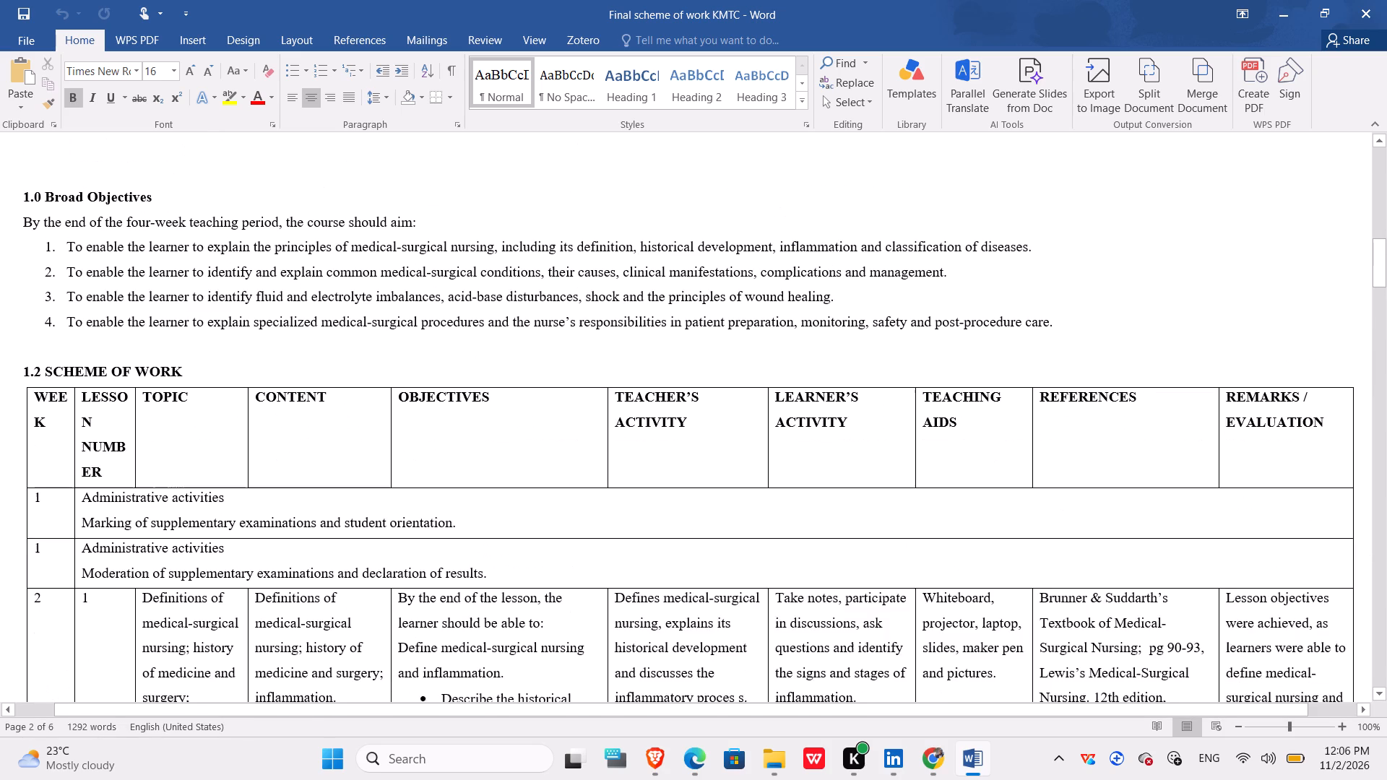
scroll(954, 375, down, 1)
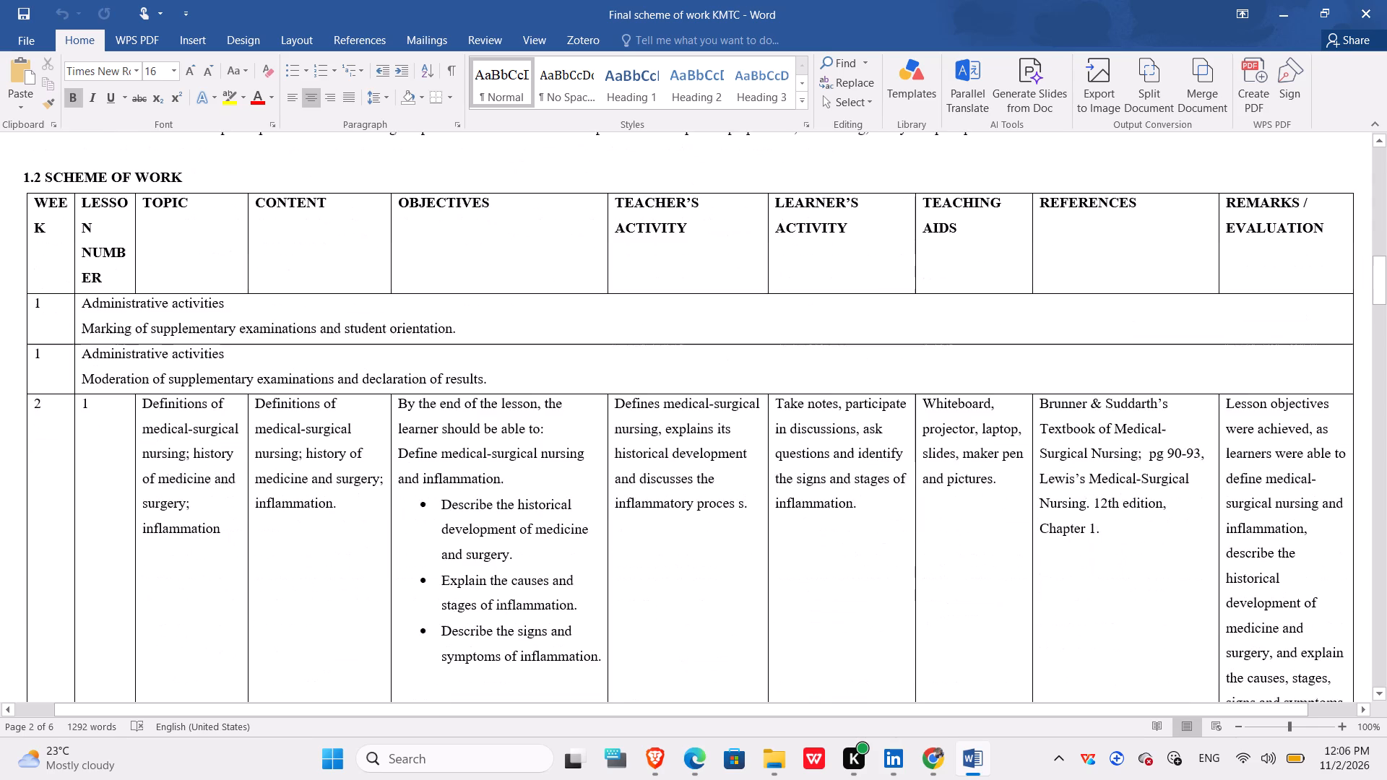
scroll(954, 375, down, 2)
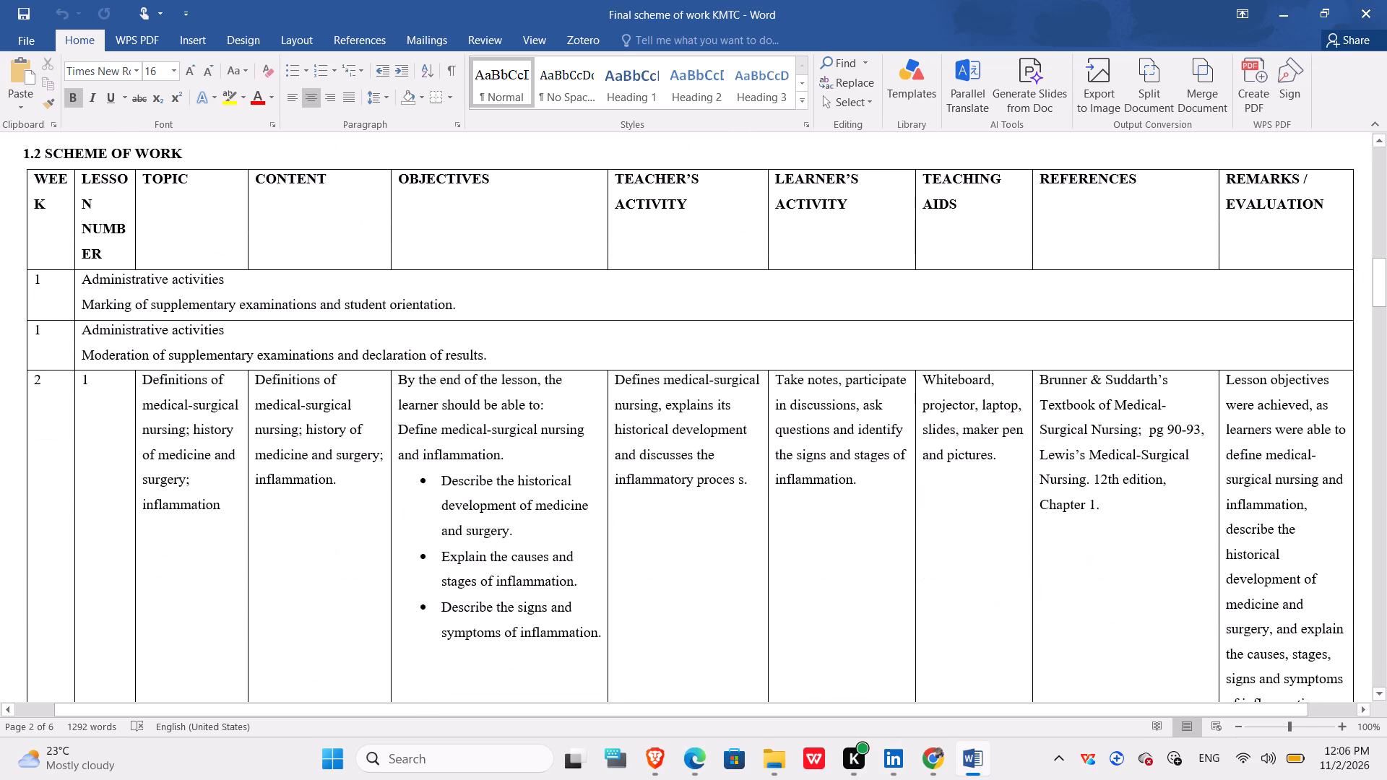
scroll(954, 375, down, 5)
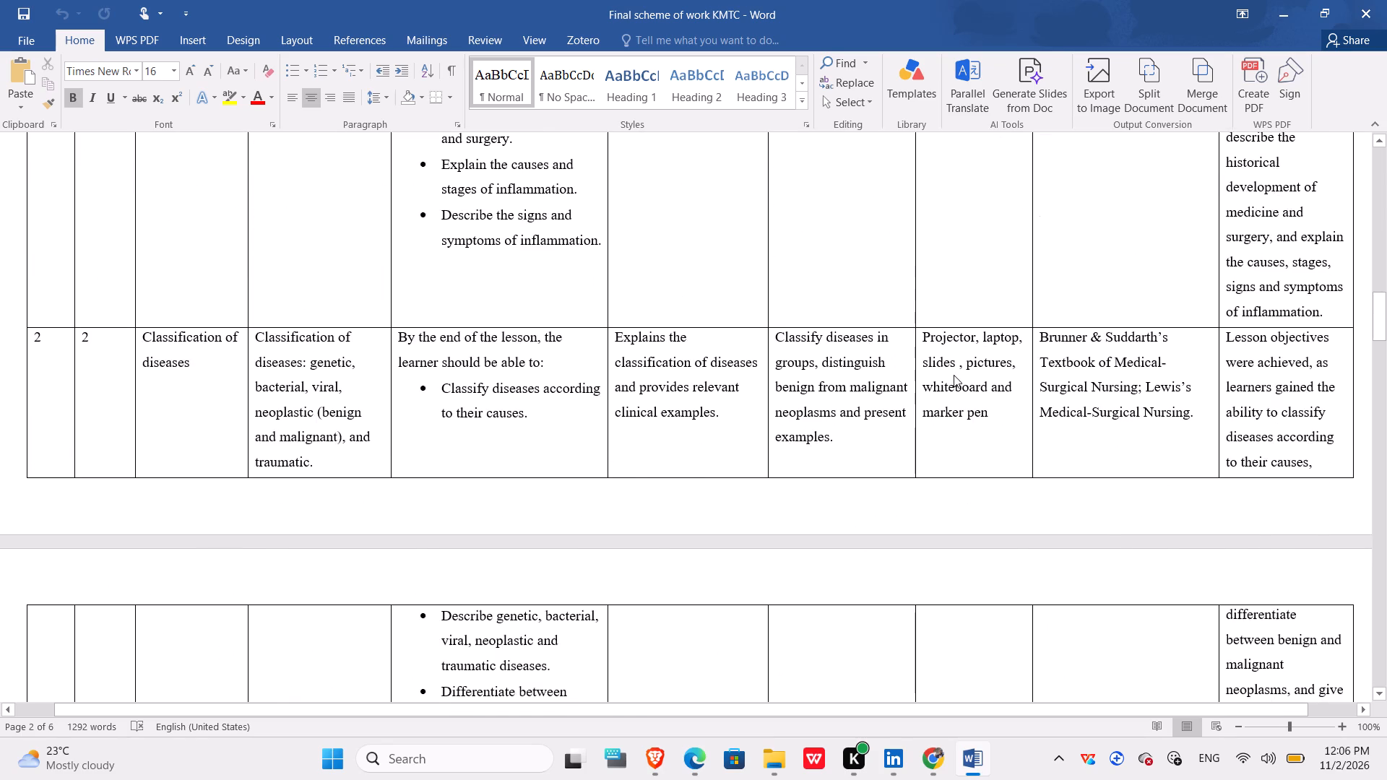
scroll(954, 375, down, 6)
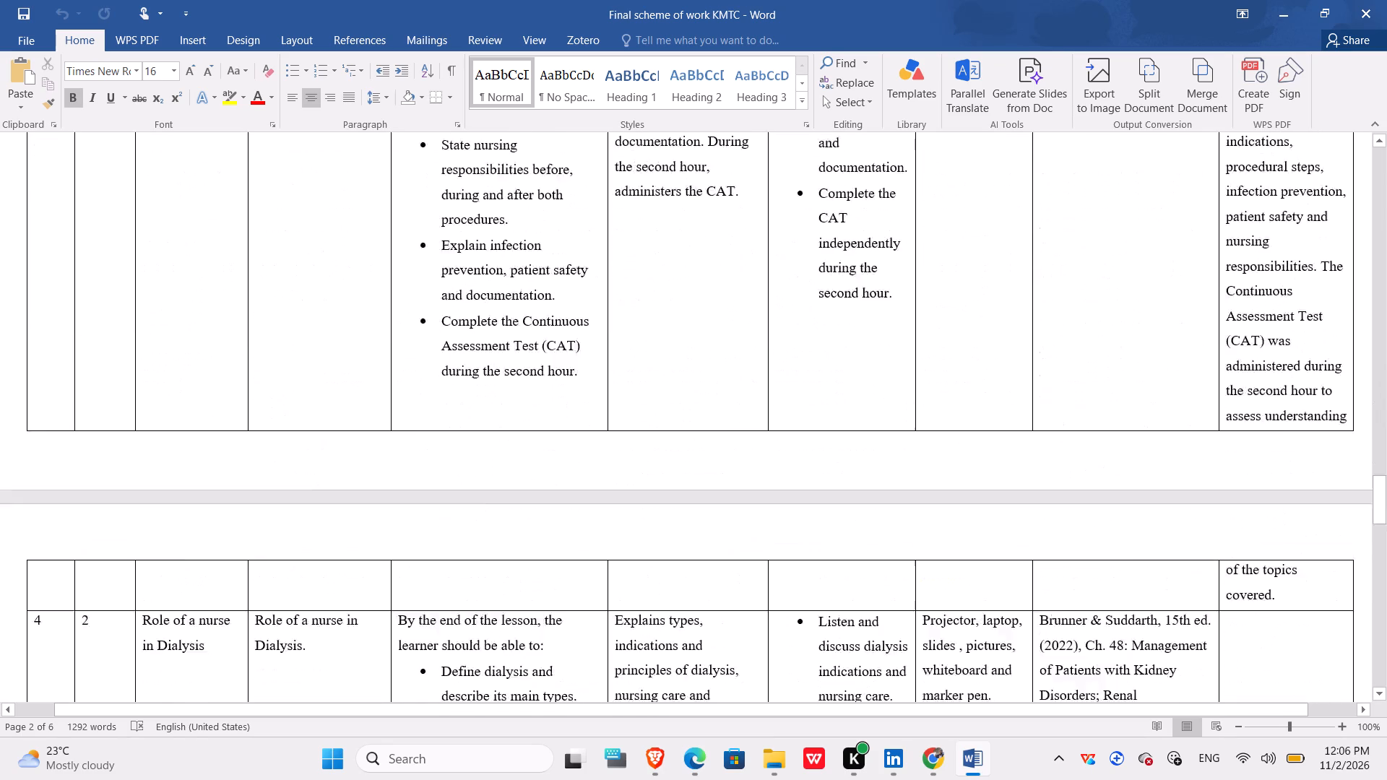
scroll(954, 375, down, 4)
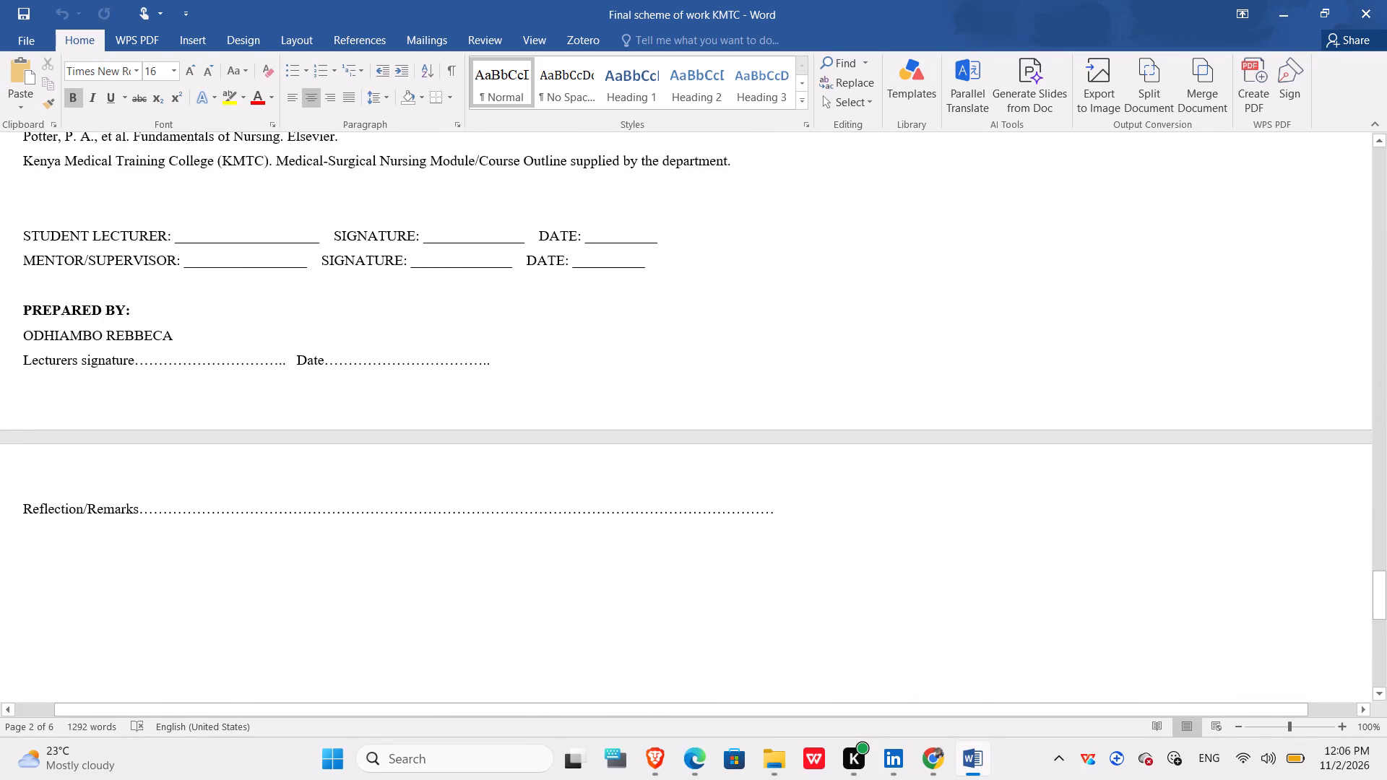
Review the 1.2 SCHEME OF WORK table's lesson rows for weeks 2 to 4, including their REFERENCES entries.
scroll(954, 375, up, 3)
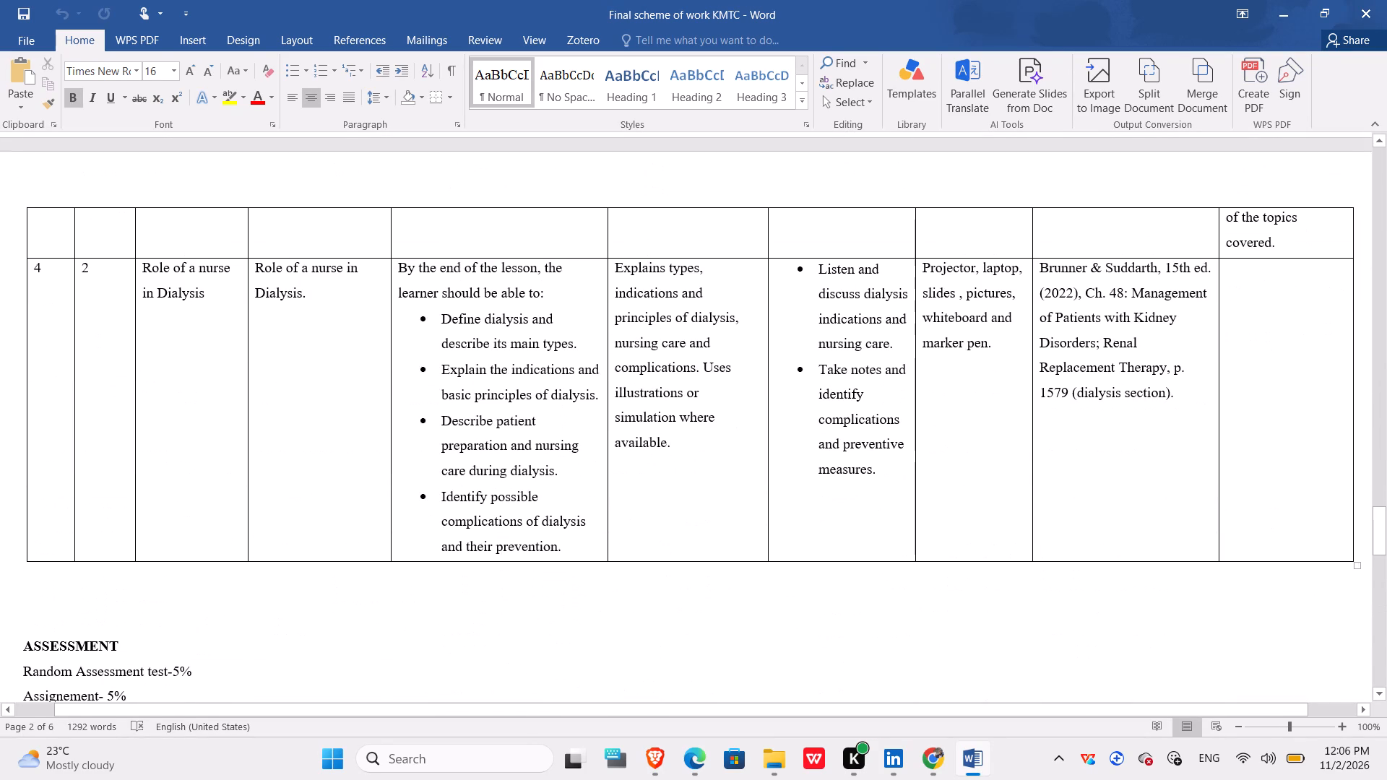
scroll(954, 375, up, 6)
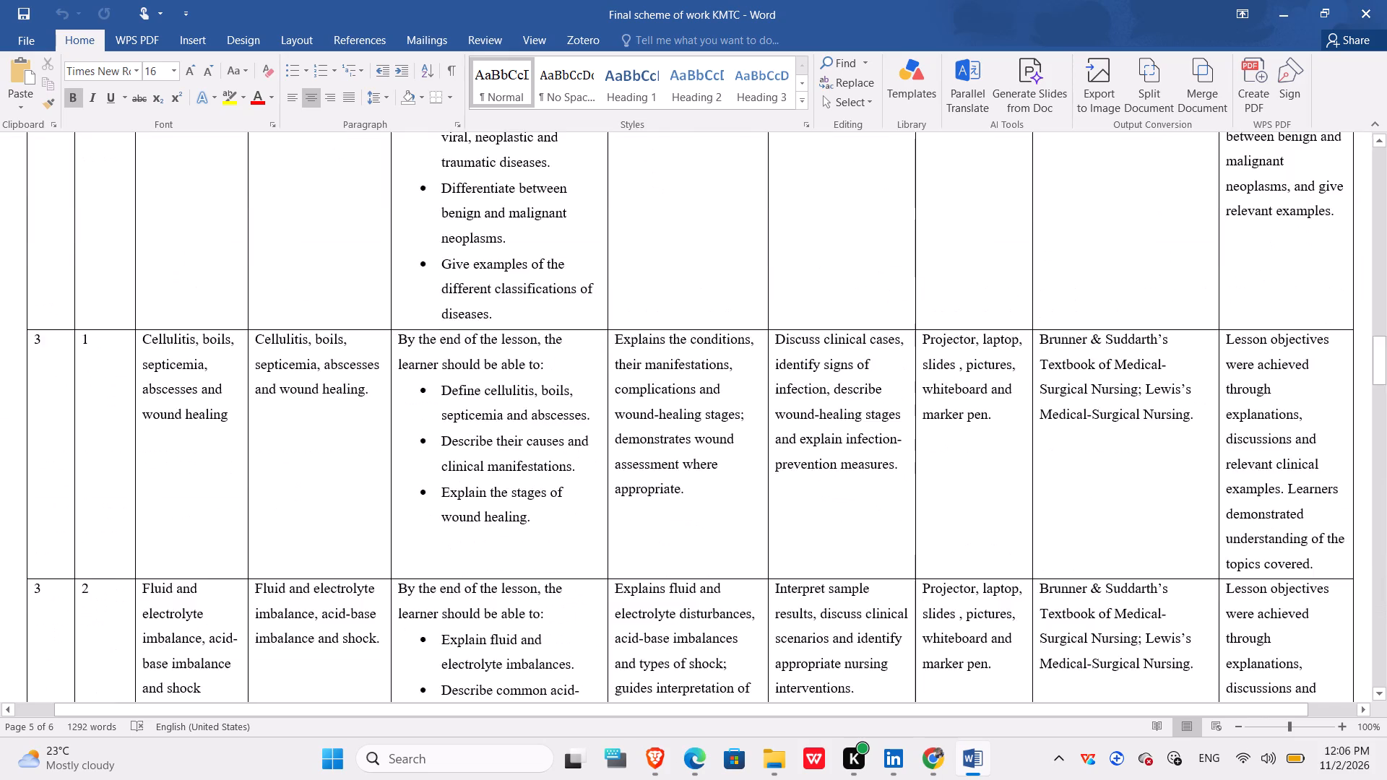
scroll(954, 375, up, 4)
scroll(954, 375, down, 9)
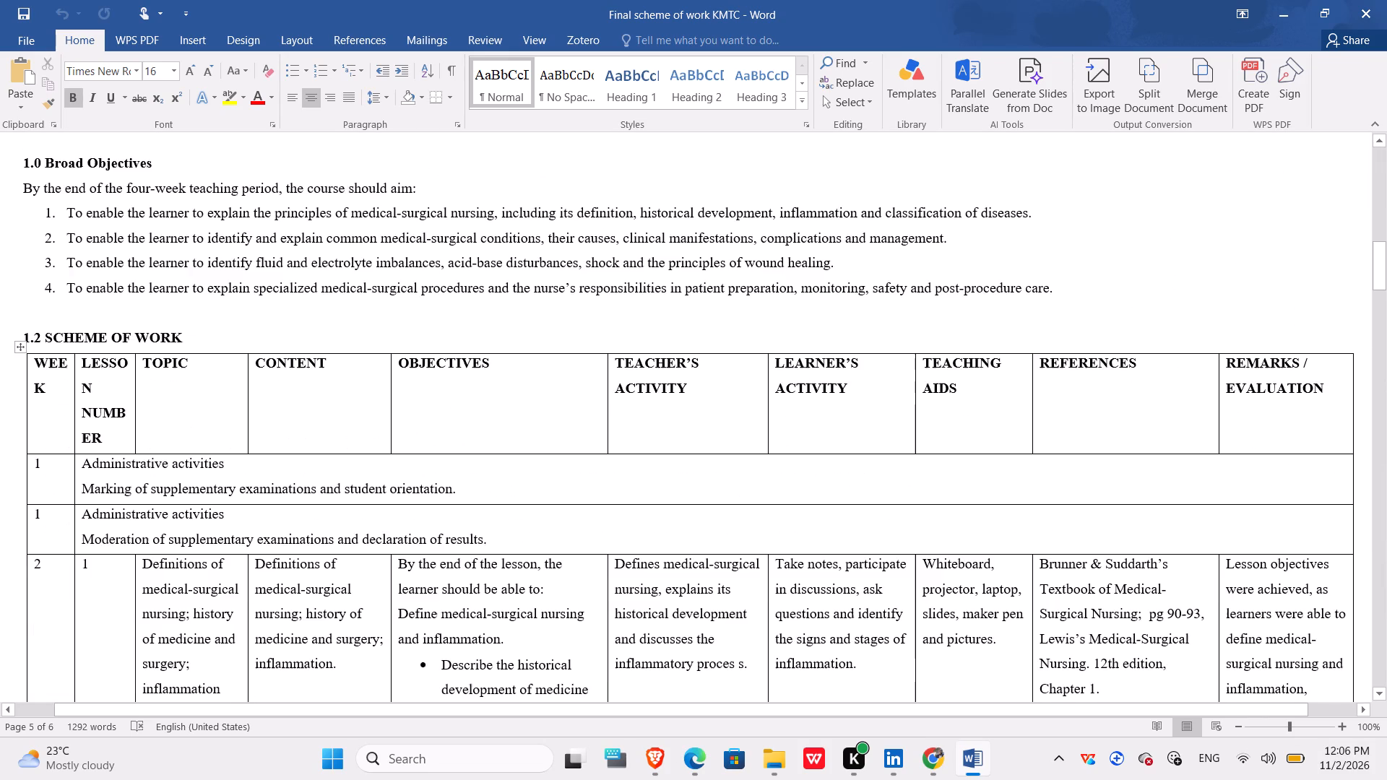
scroll(954, 375, down, 2)
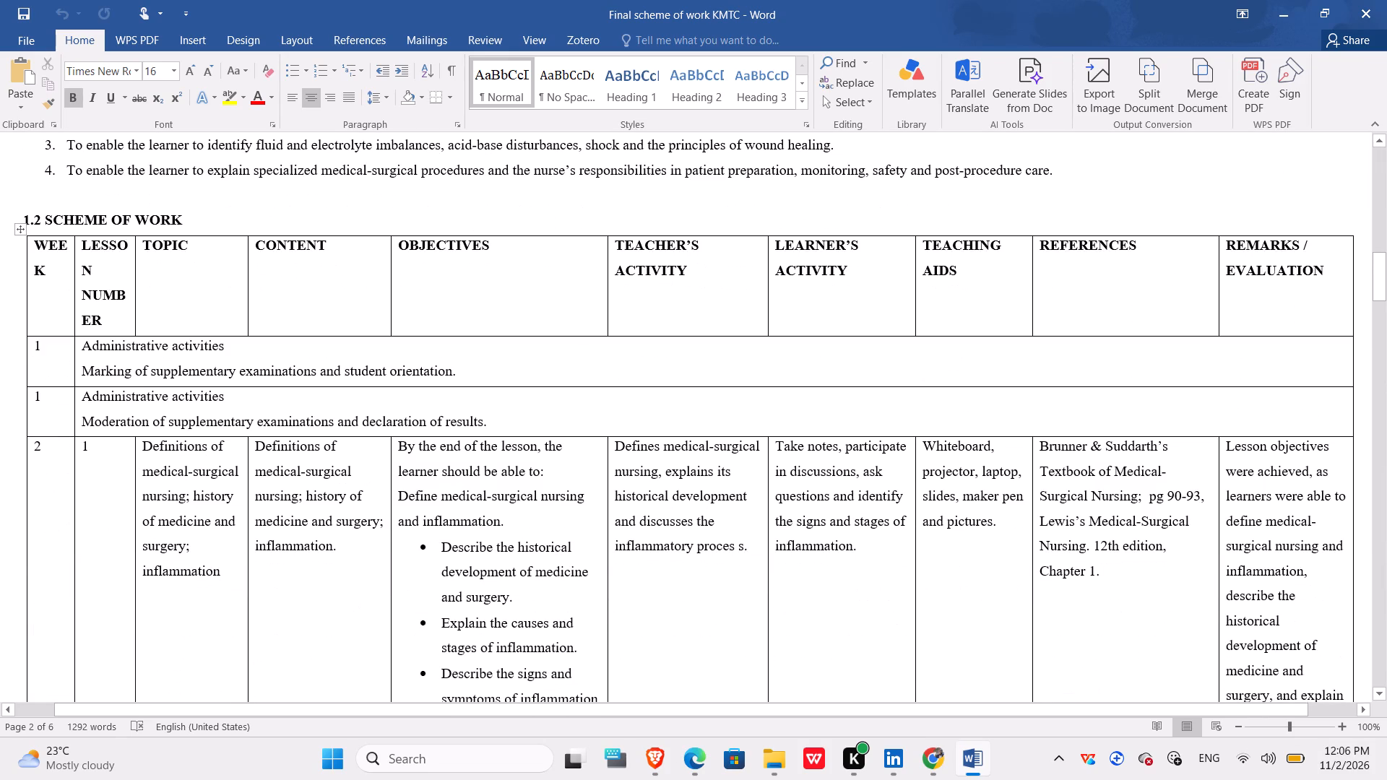
scroll(954, 375, down, 1)
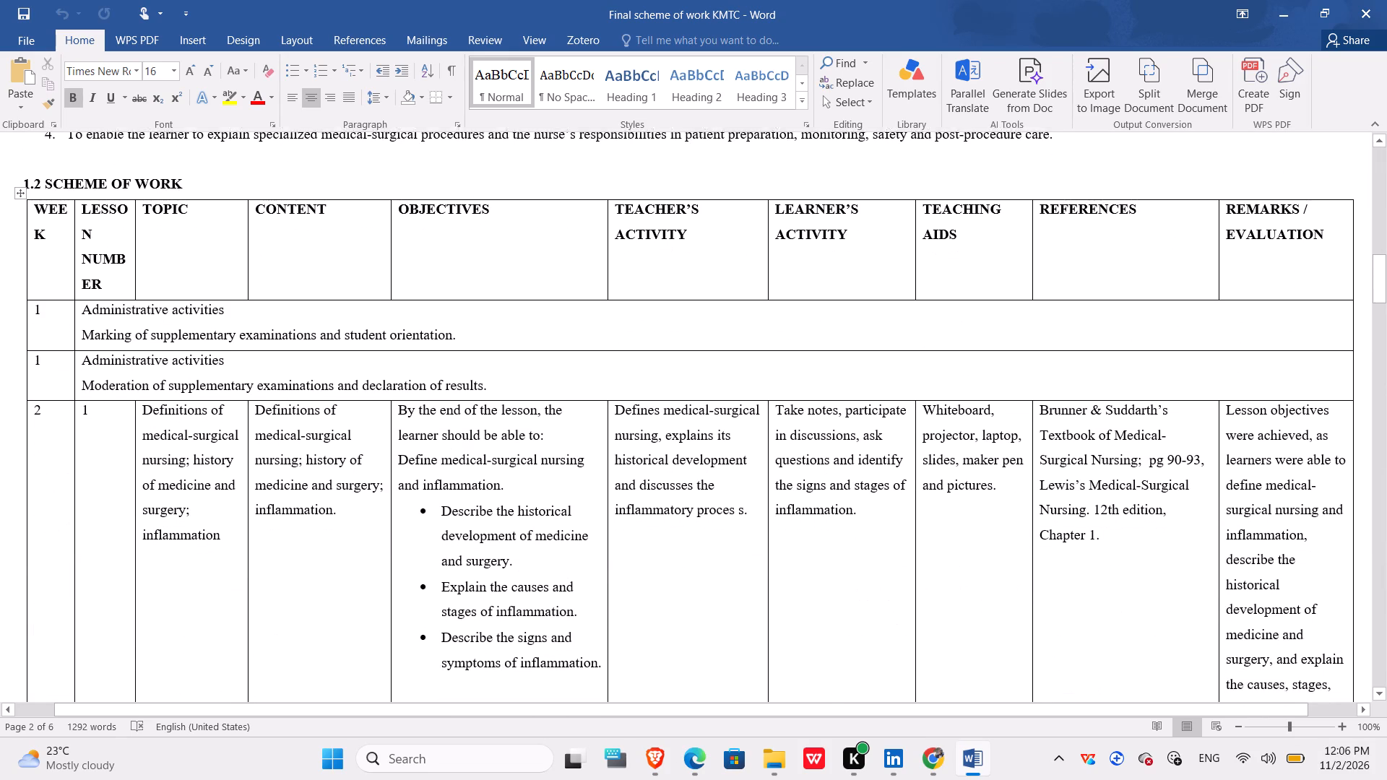
scroll(954, 375, up, 1)
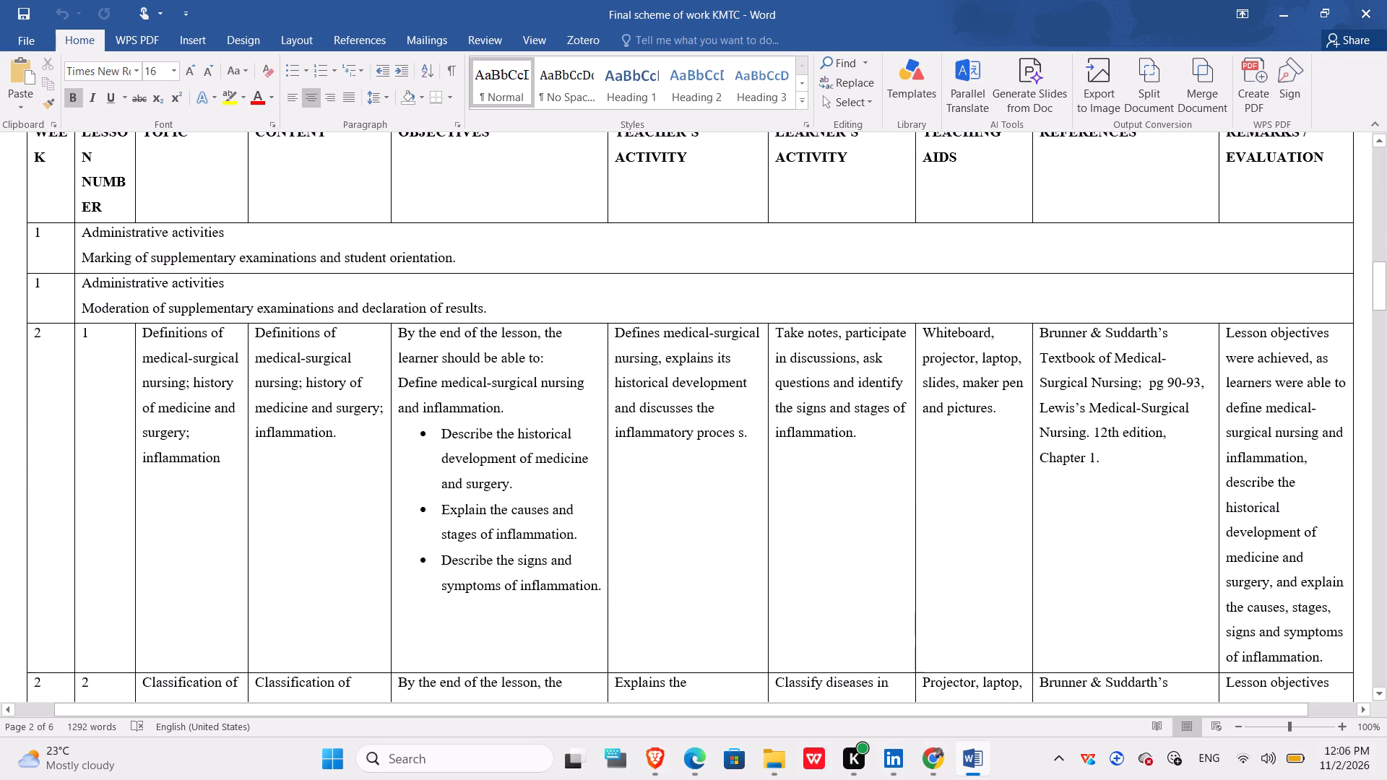
scroll(954, 375, down, 4)
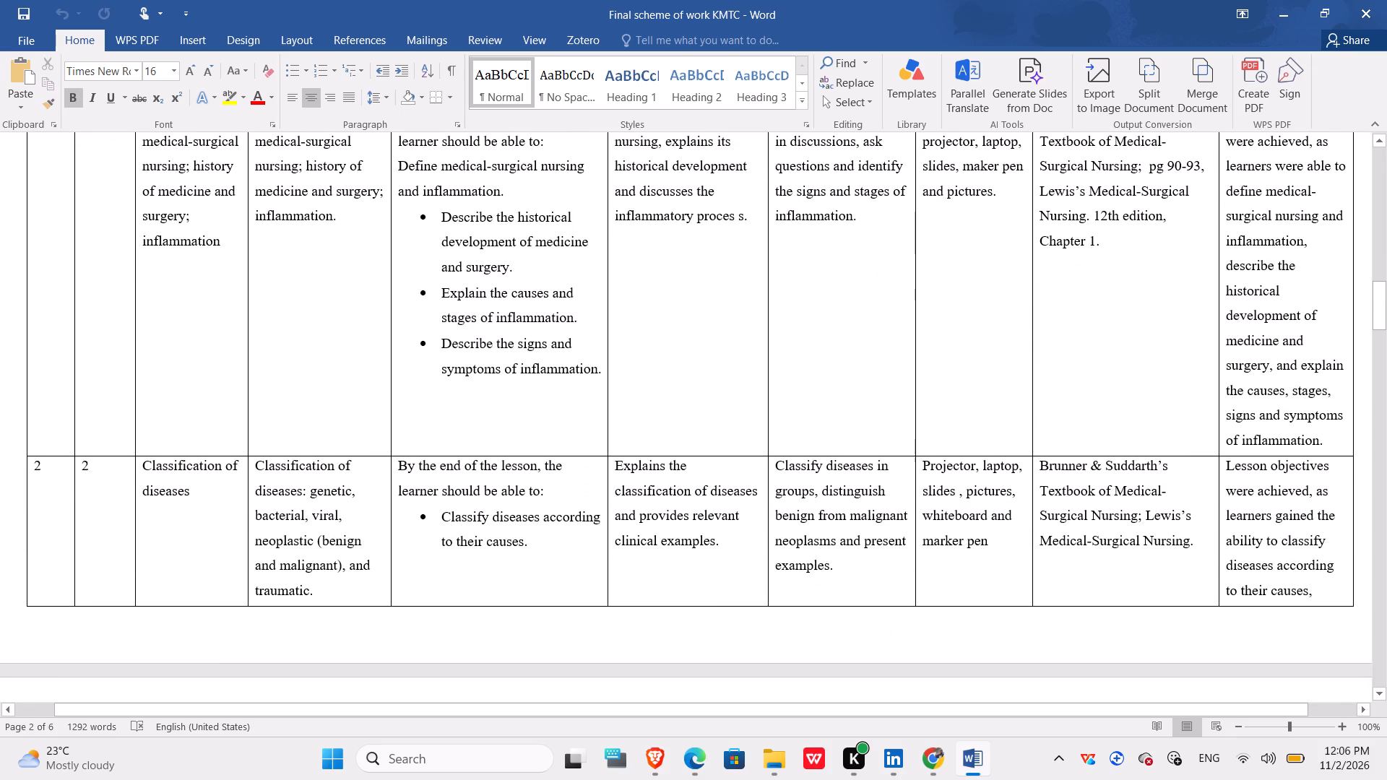
scroll(954, 375, down, 2)
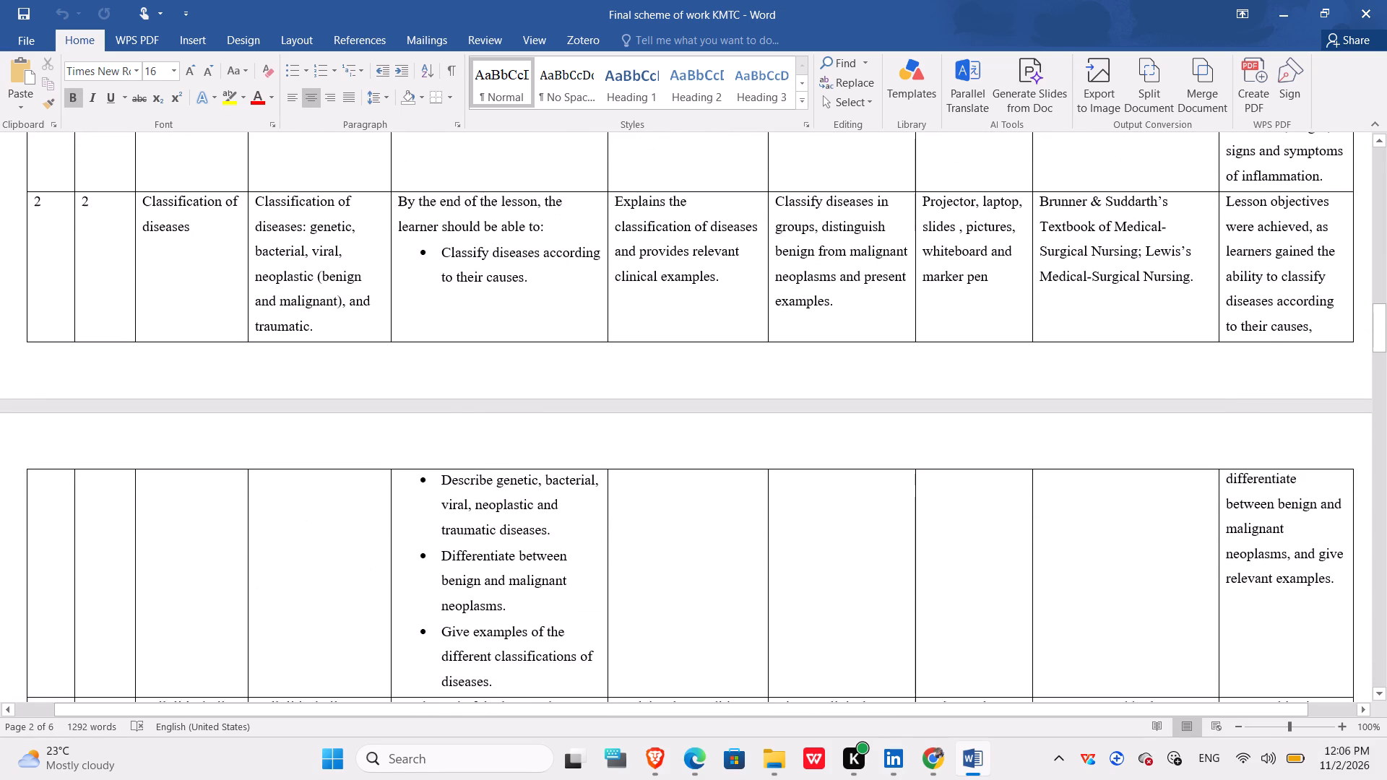
scroll(954, 375, down, 3)
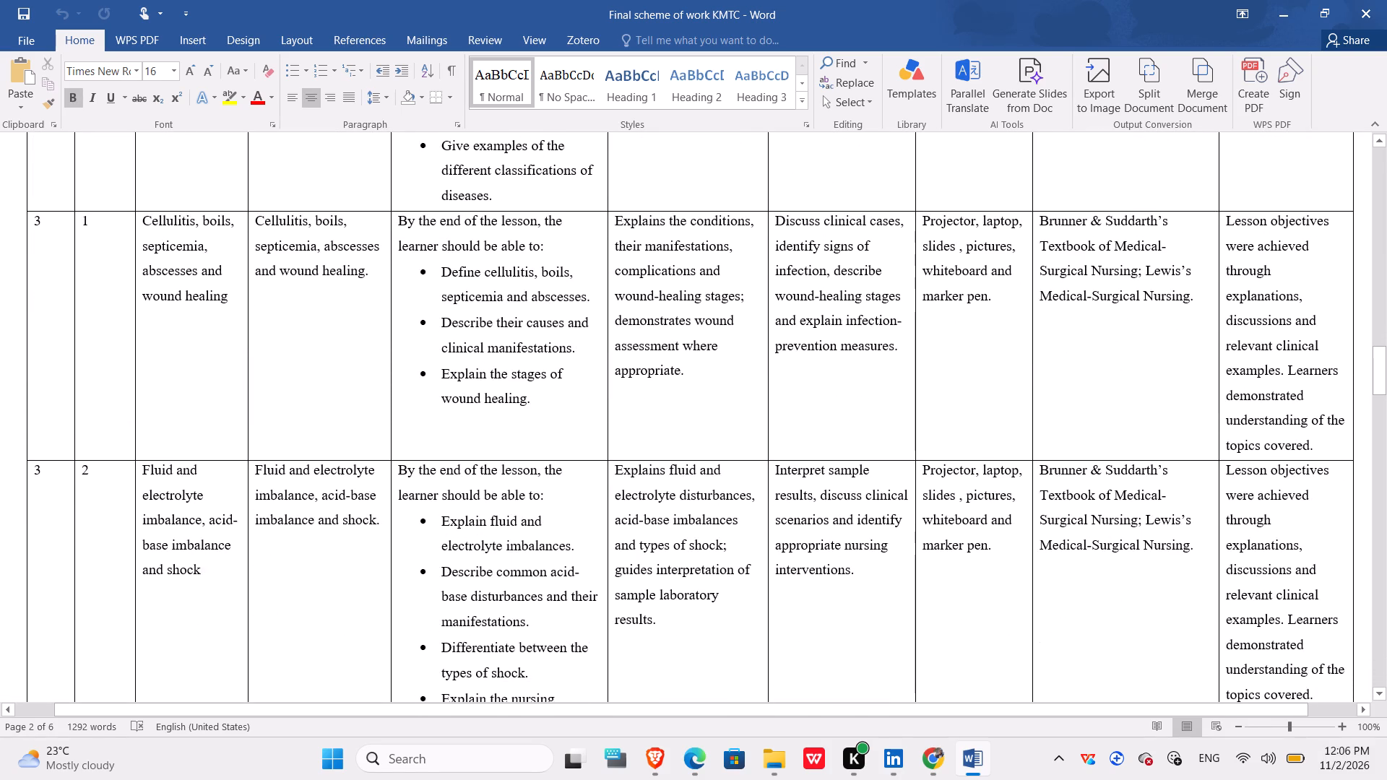
scroll(954, 375, down, 2)
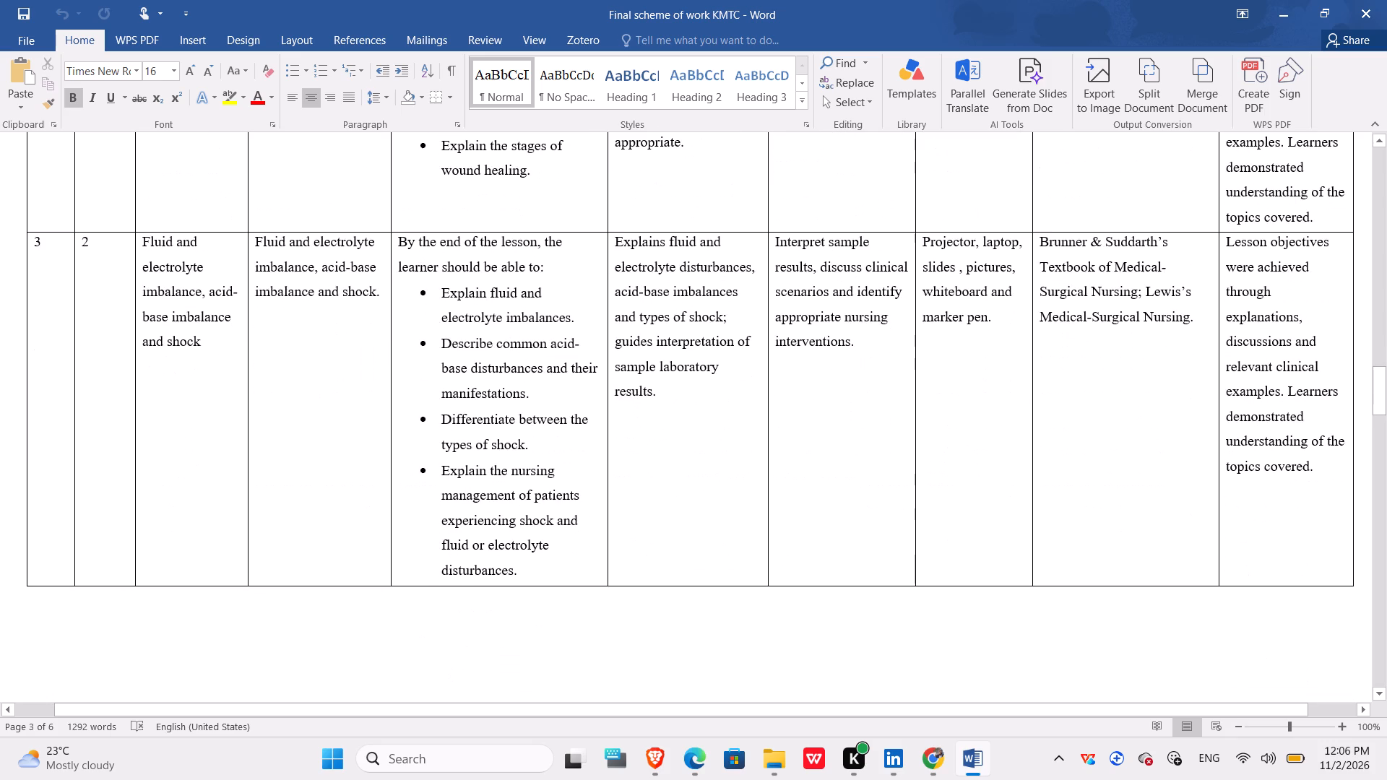
scroll(954, 375, down, 5)
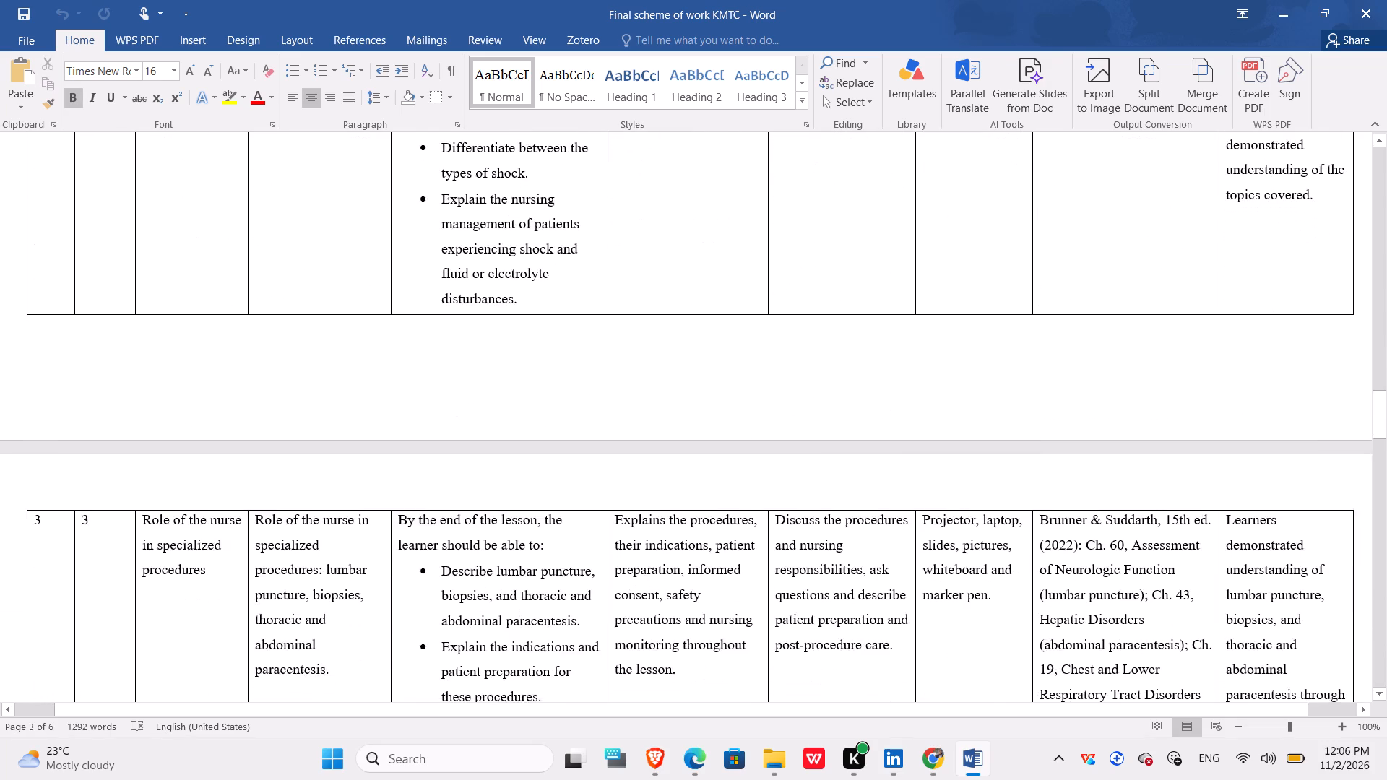
scroll(954, 375, down, 3)
scroll(954, 375, up, 1)
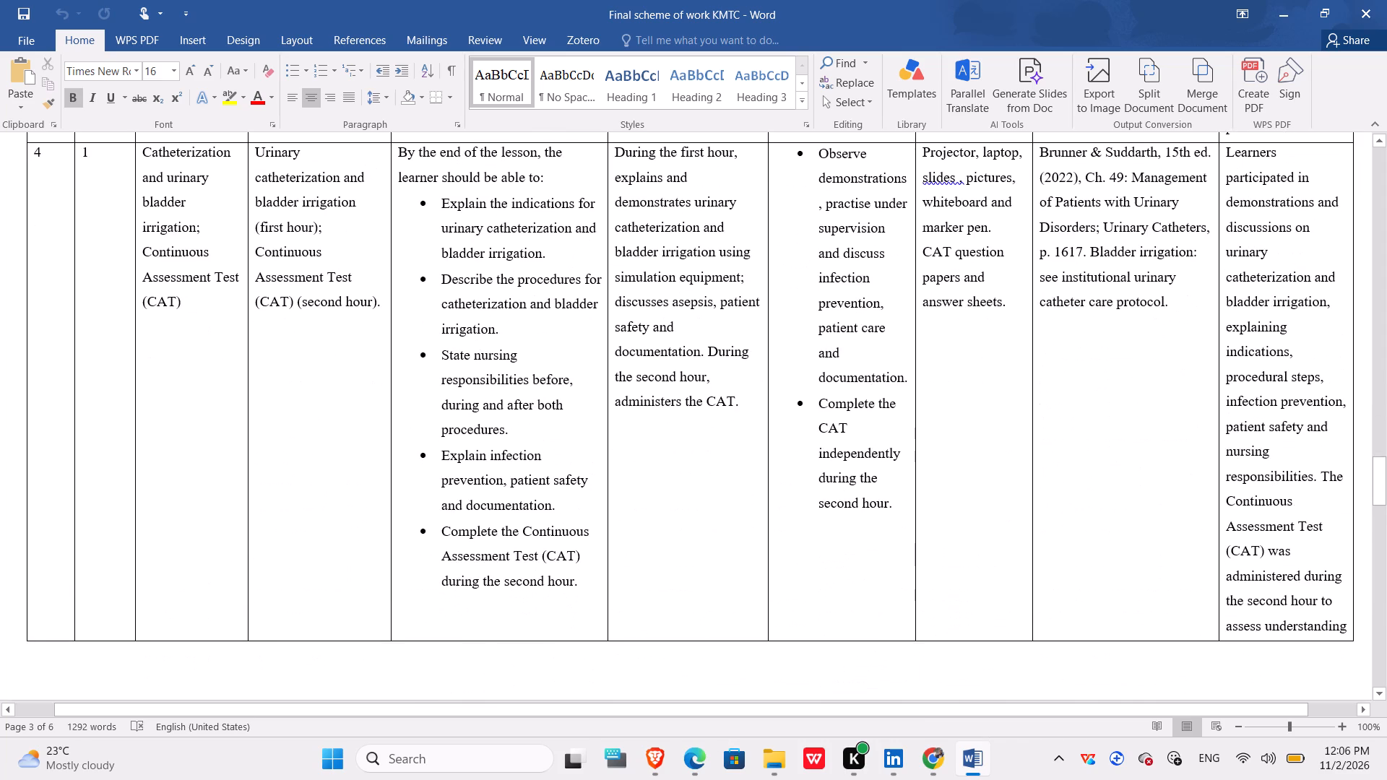
scroll(954, 375, up, 5)
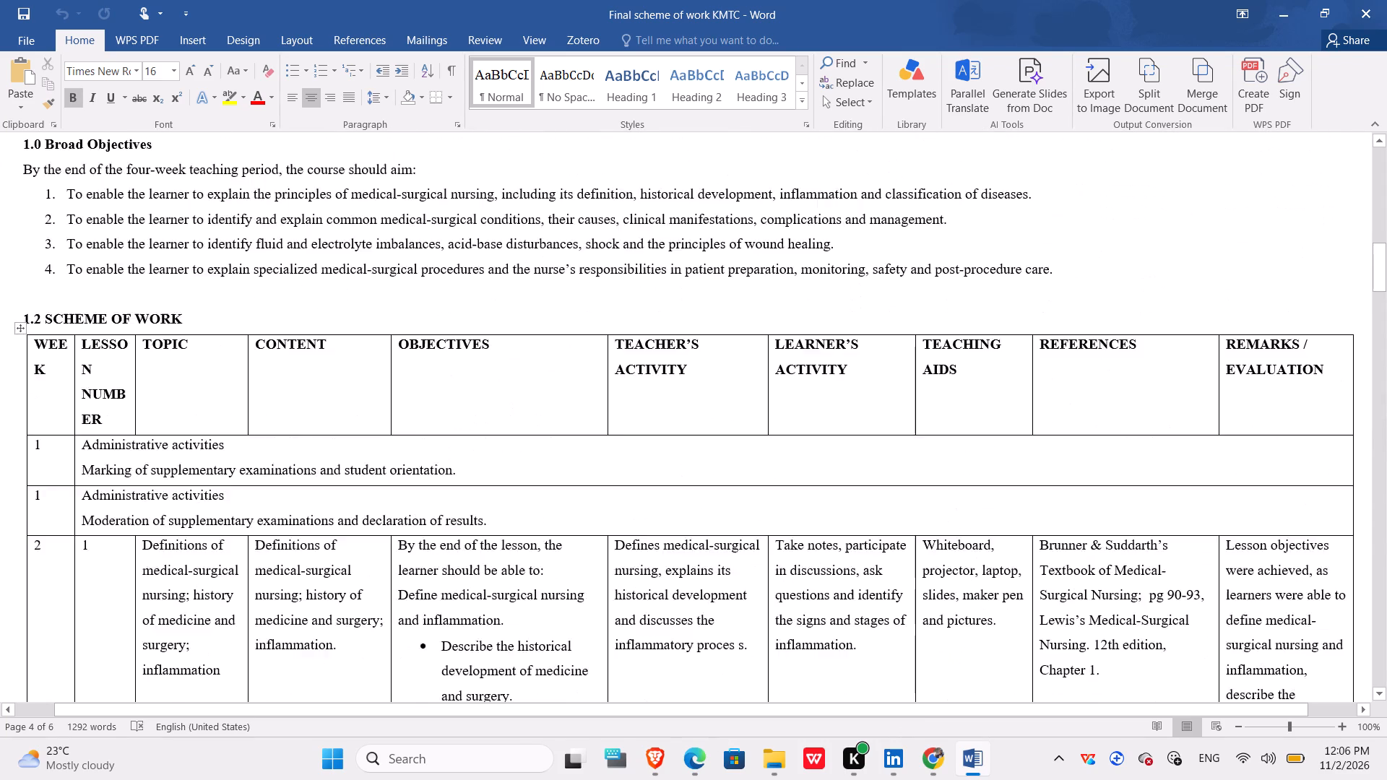
scroll(954, 375, up, 1)
scroll(954, 375, down, 5)
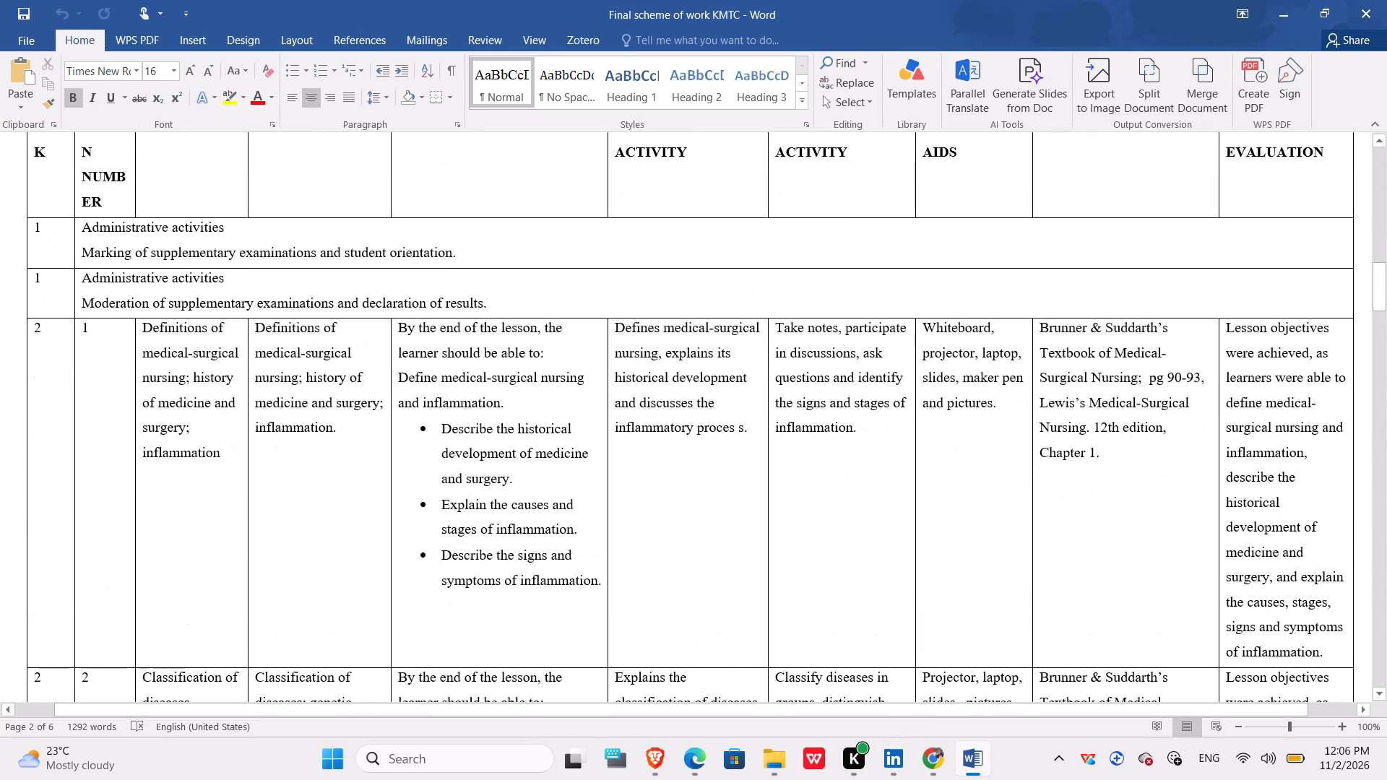
scroll(954, 375, down, 5)
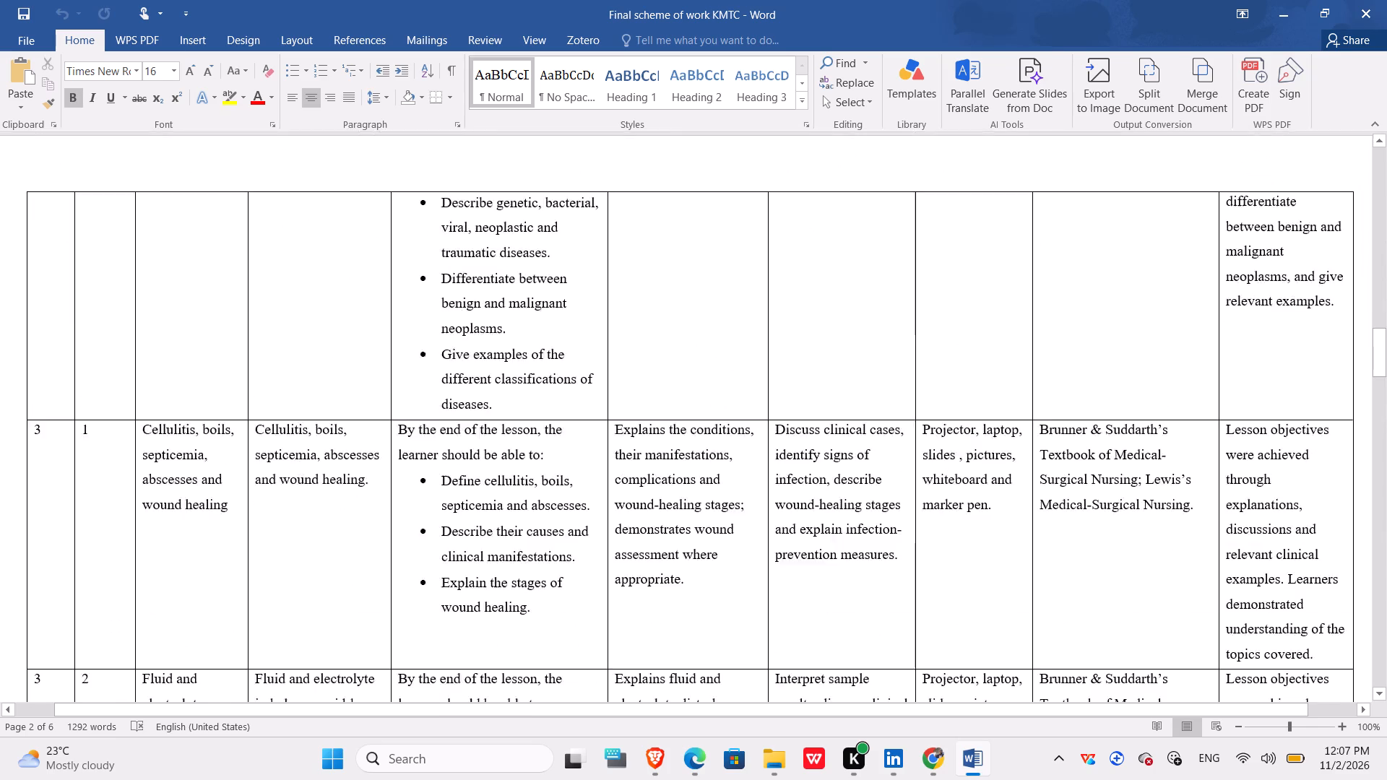
scroll(954, 375, down, 4)
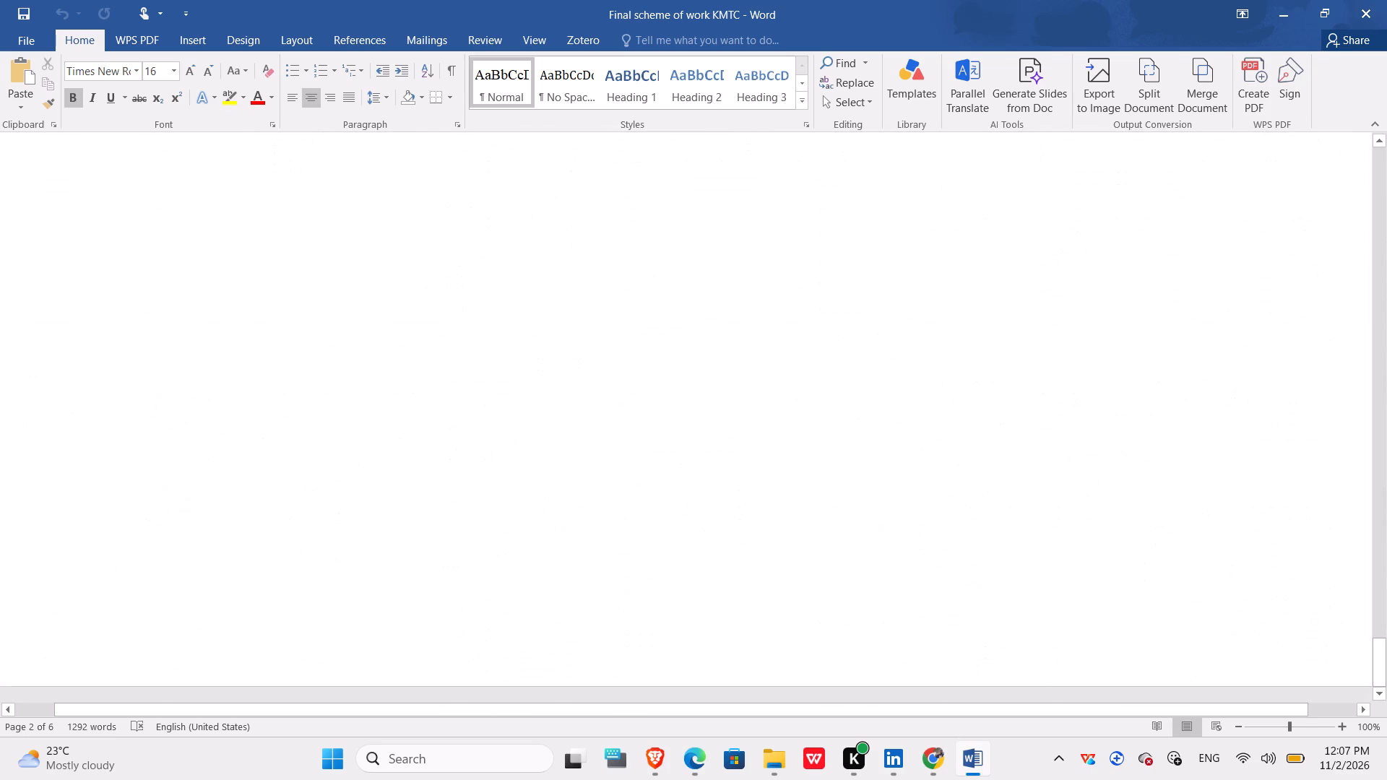
Close the Final scheme of work KMTC document.
click(1375, 3)
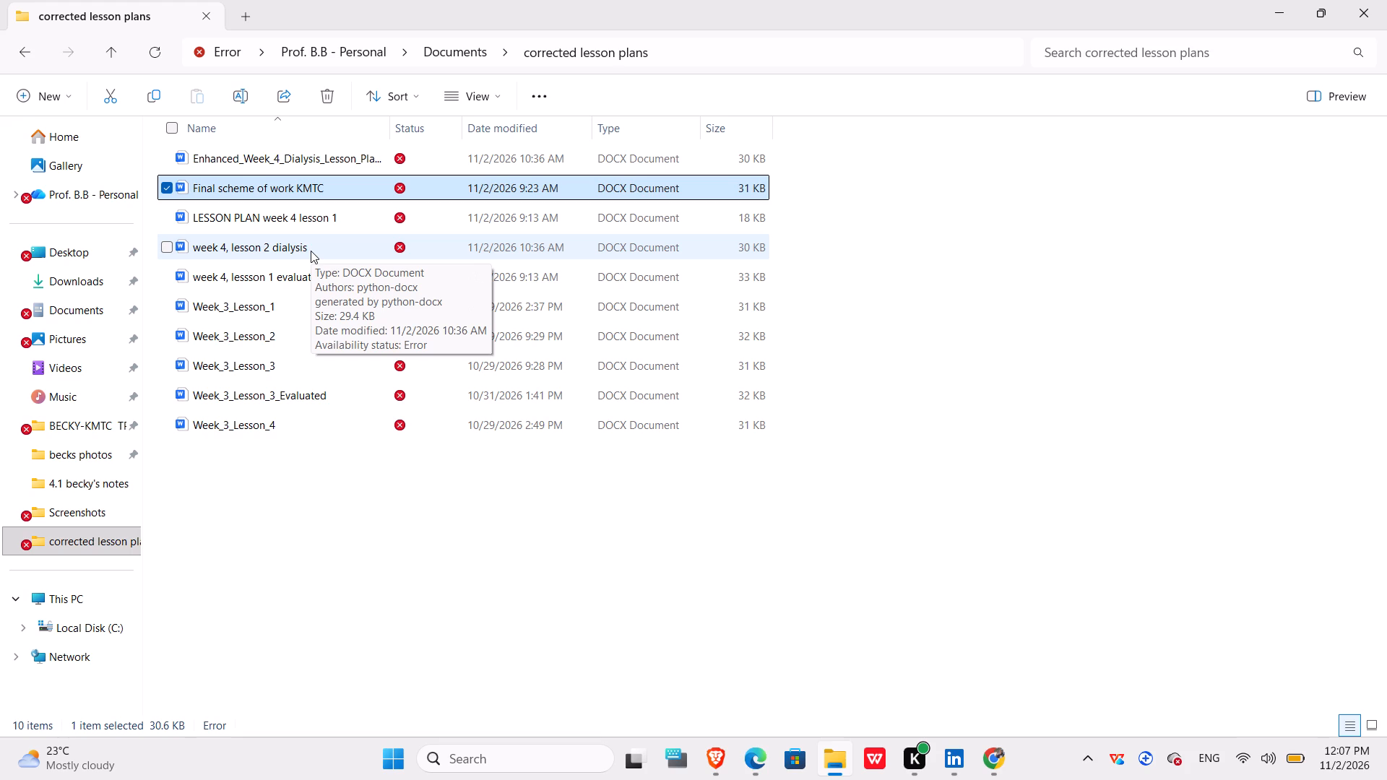
Open week 4, lesson 2 dialysis from the corrected lesson plans folder in Word 2016.
right_click(311, 251)
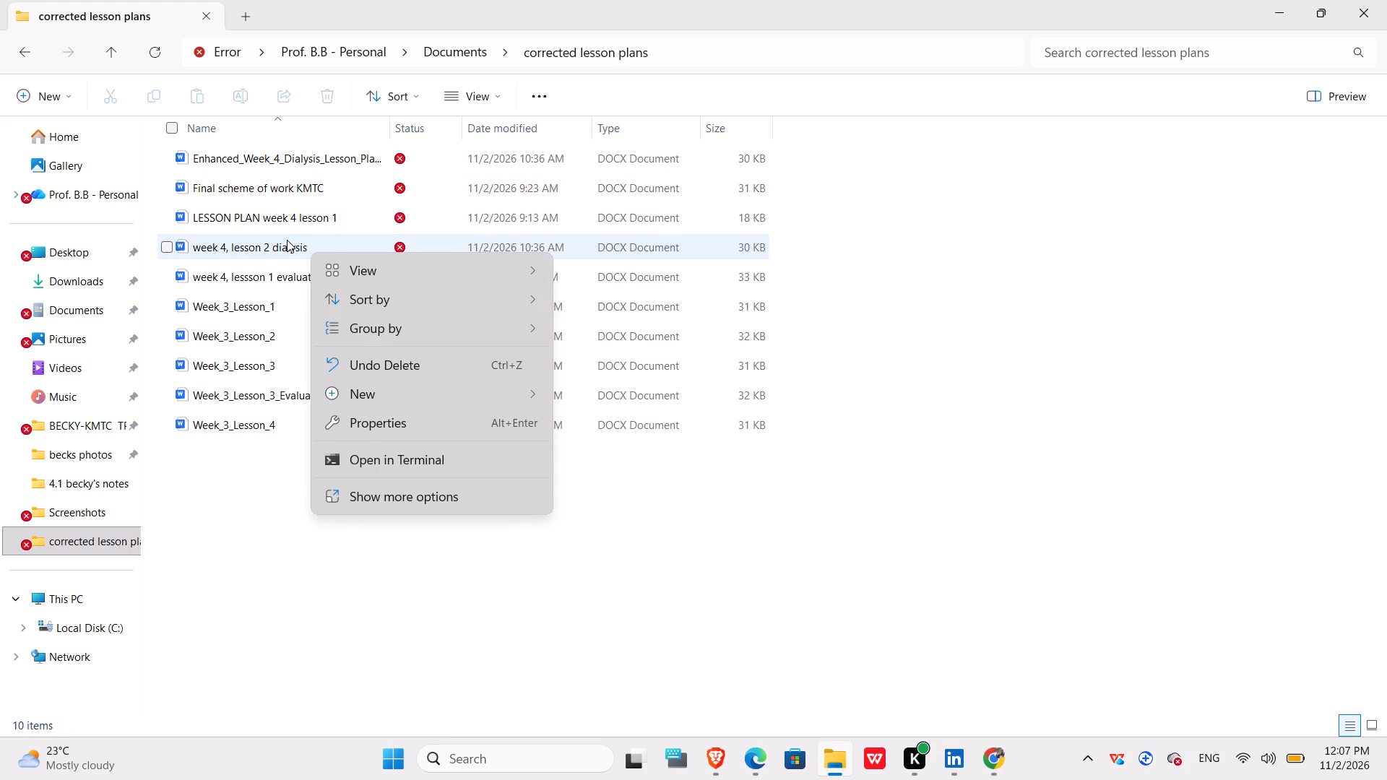
right_click(287, 240)
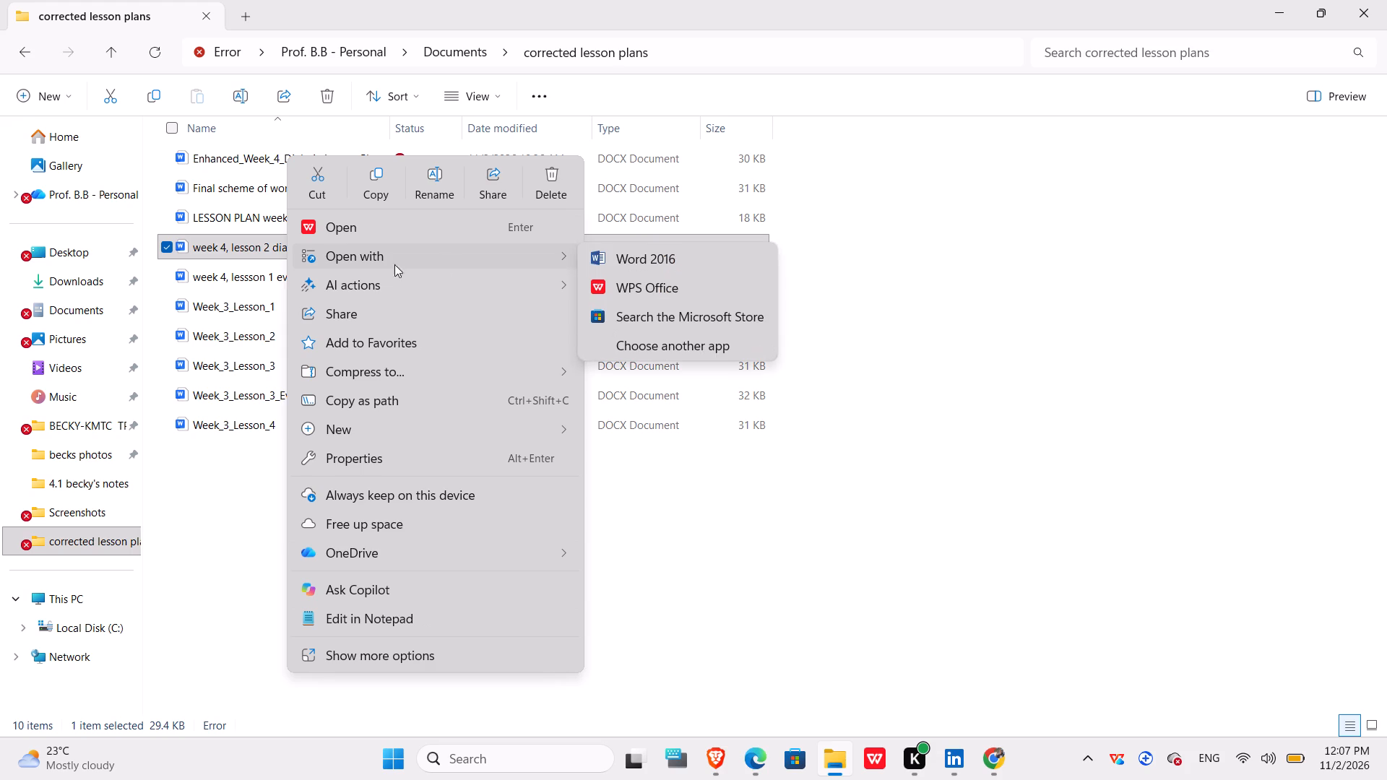
click(613, 256)
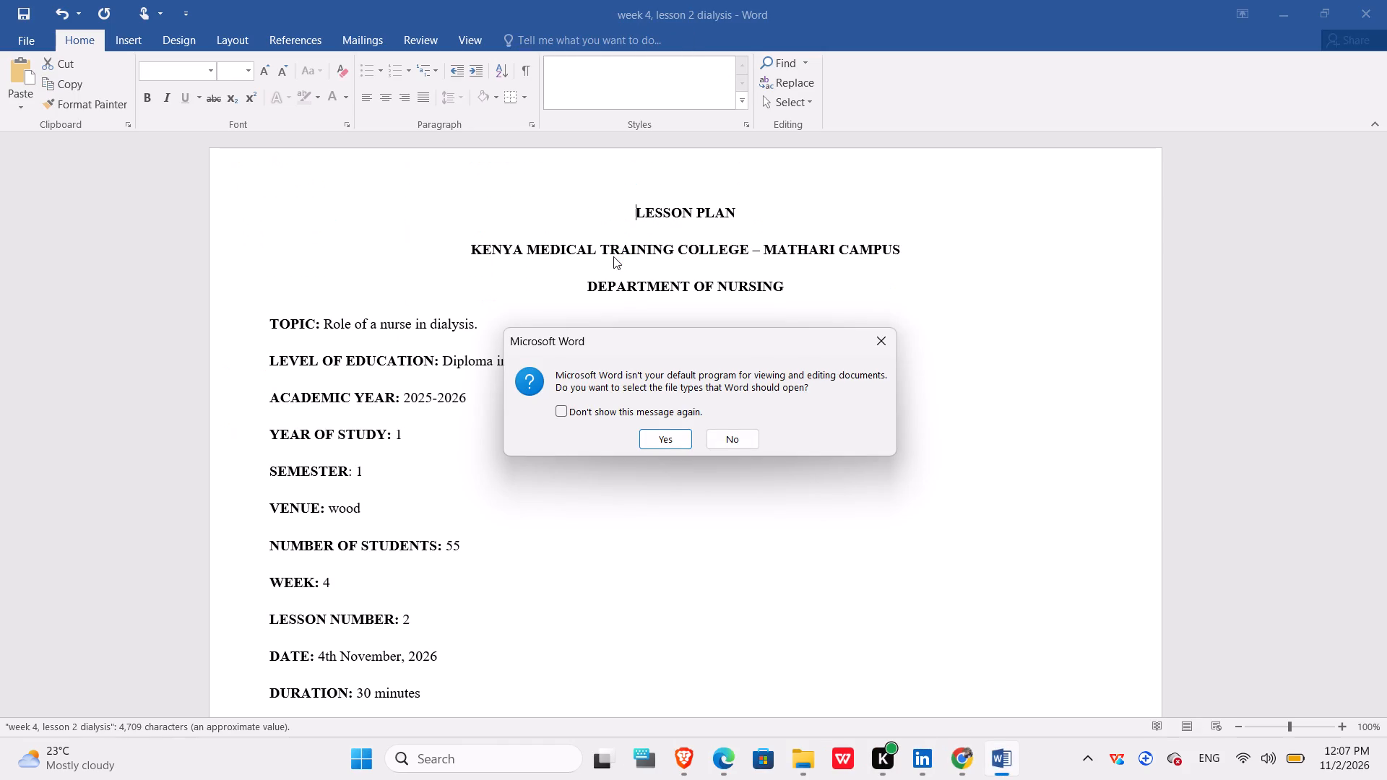
click(676, 422)
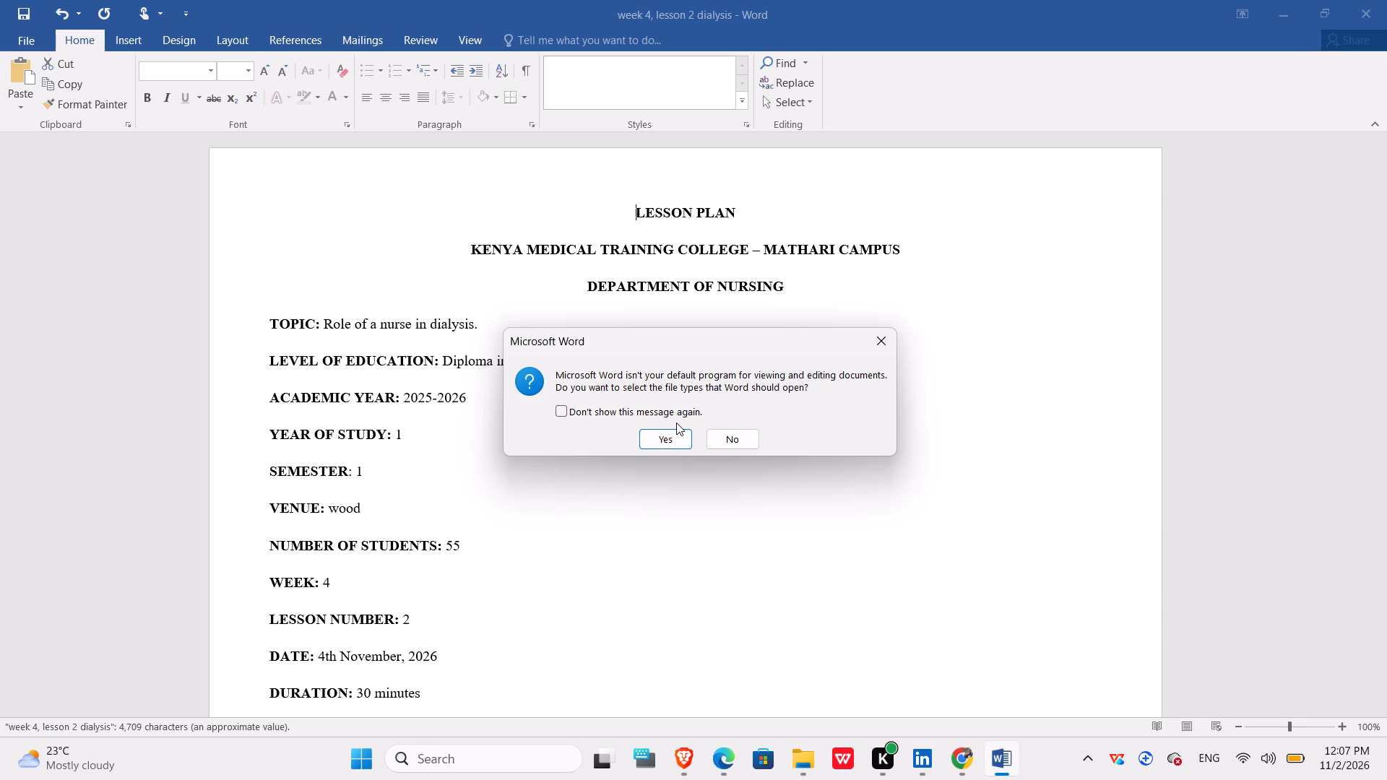
click(675, 438)
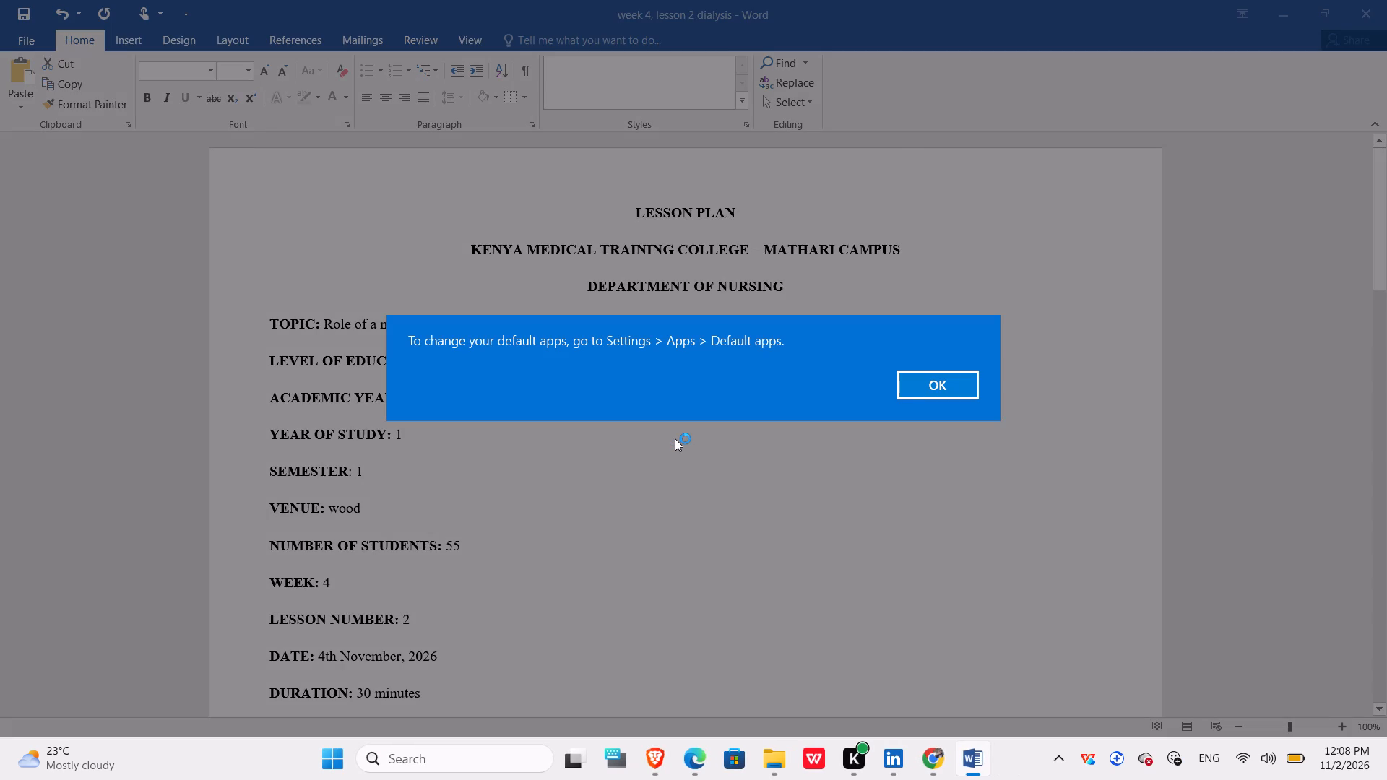
click(930, 382)
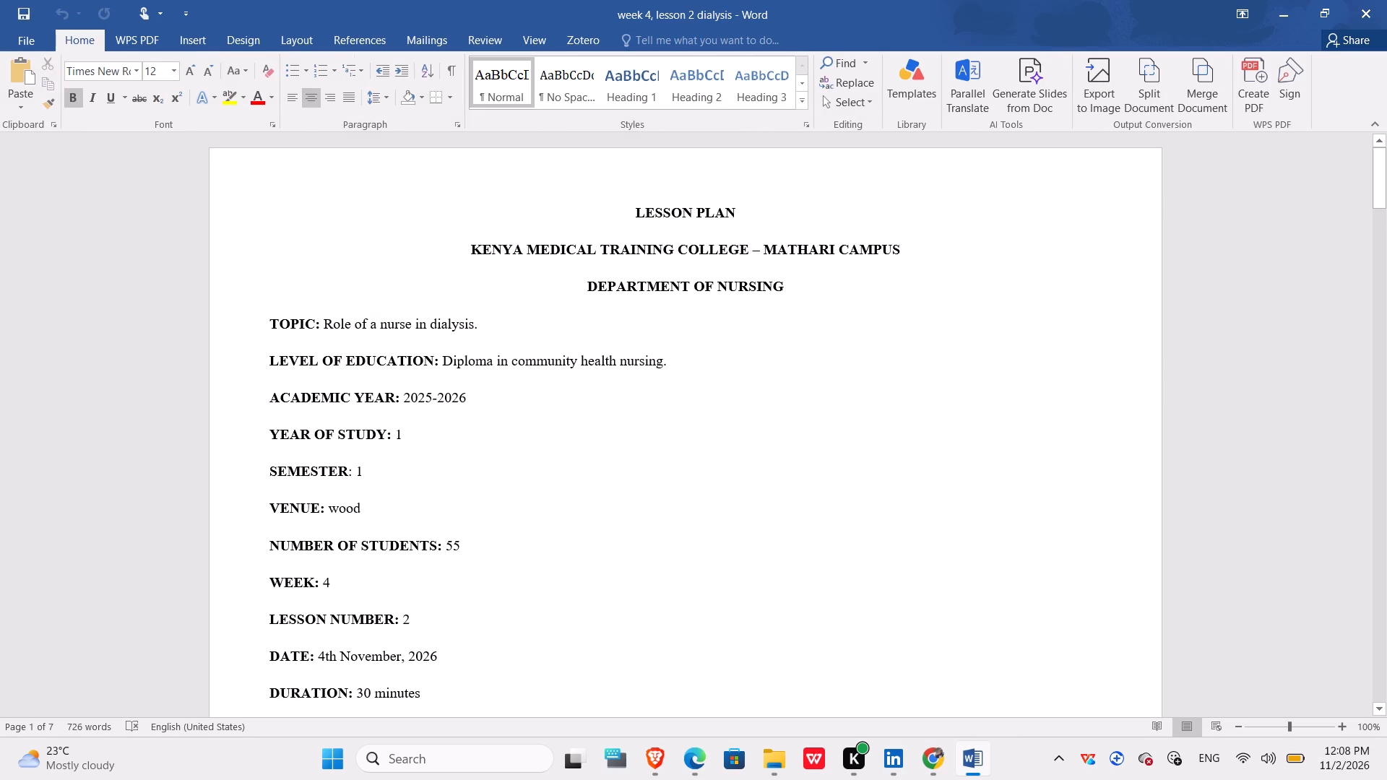
Look through the dialysis lesson plan from the cover details and objectives to the first row of the LESSON PRESENTATION table.
scroll(930, 382, down, 1)
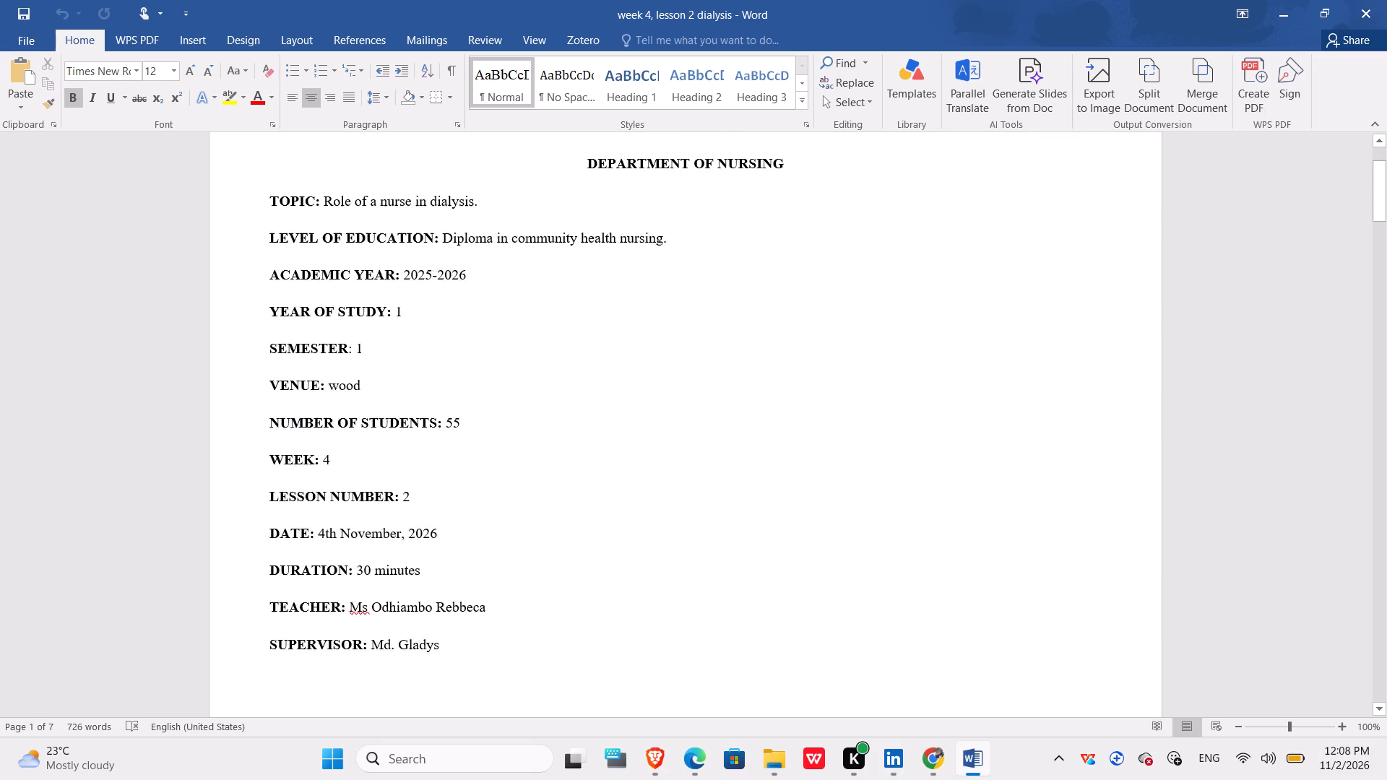
scroll(930, 382, down, 3)
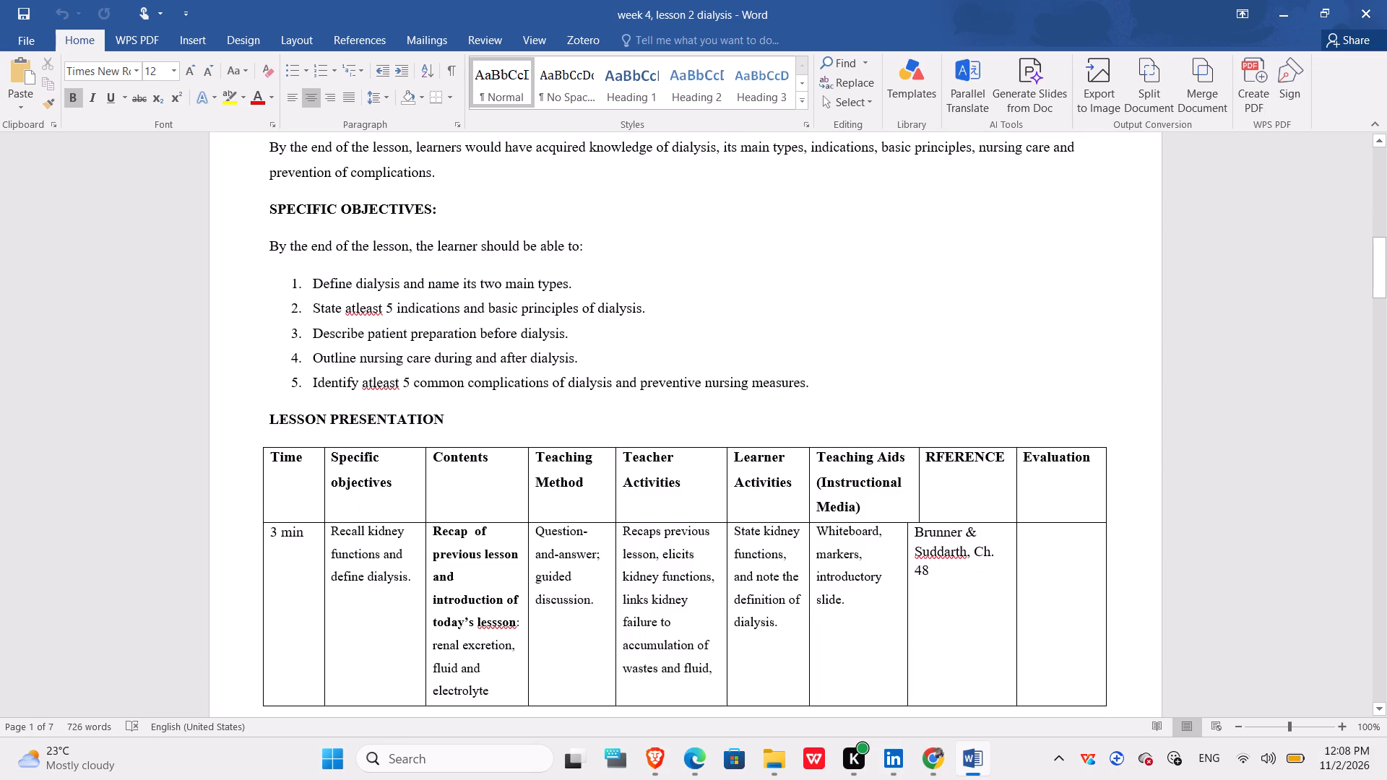
scroll(930, 382, down, 3)
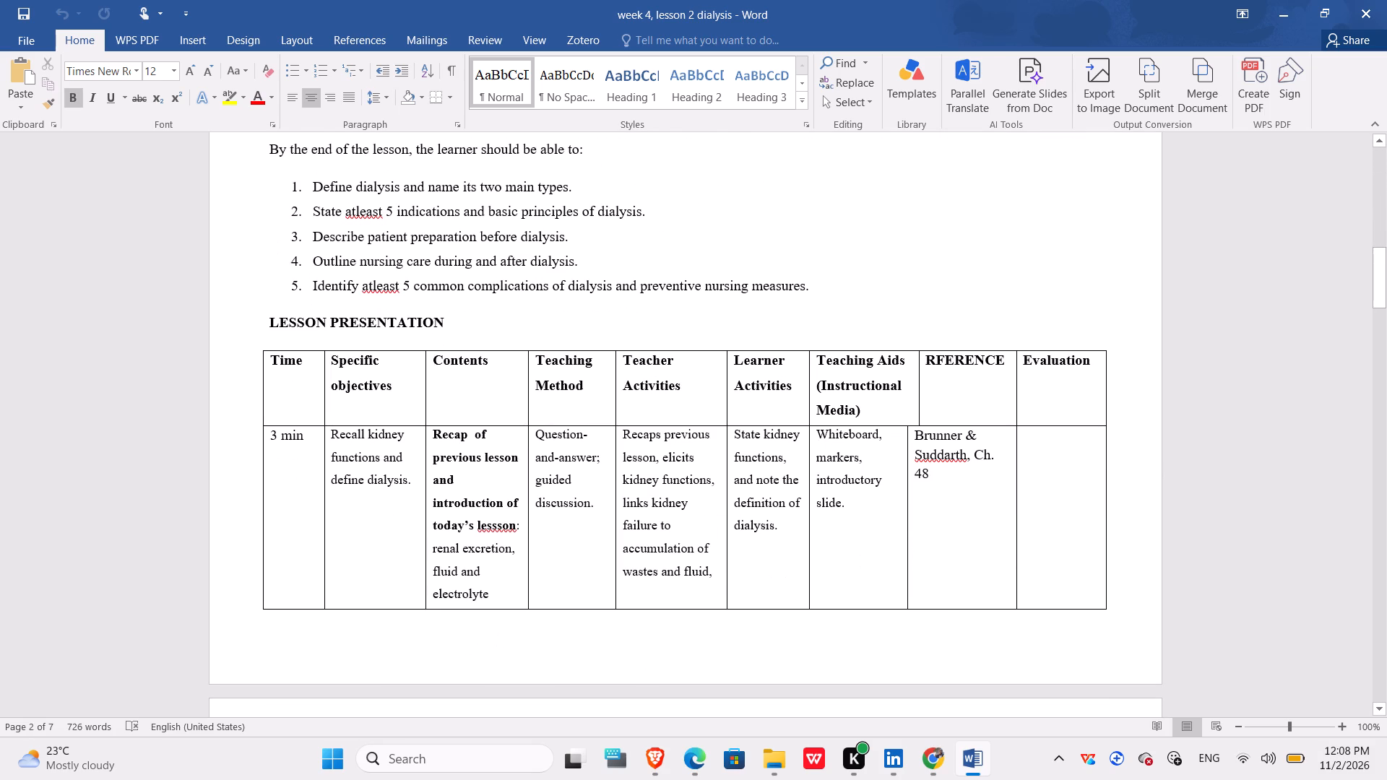
scroll(930, 382, down, 5)
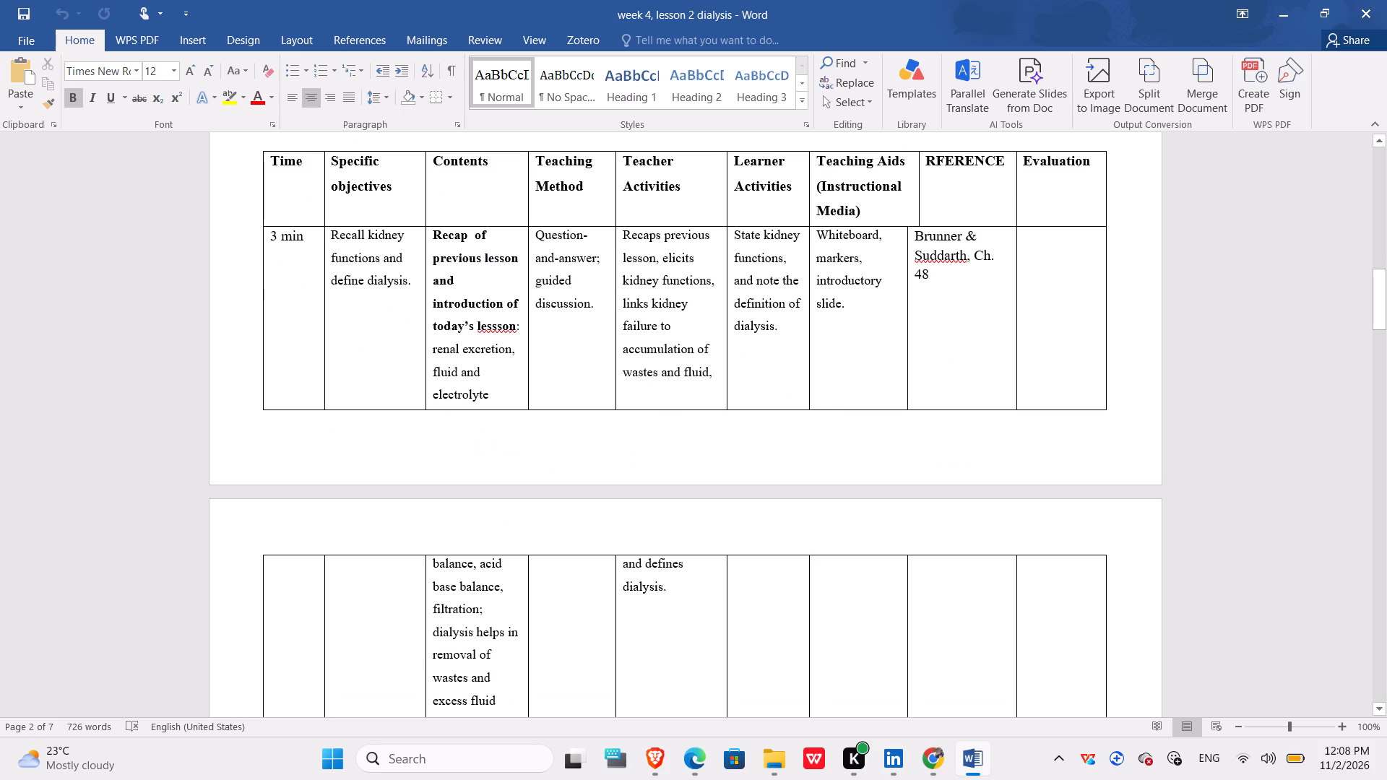
Align the header border between Teaching Aids and RFERENCE with the column border of the row below in the LESSON PRESENTATION table.
scroll(930, 382, up, 1)
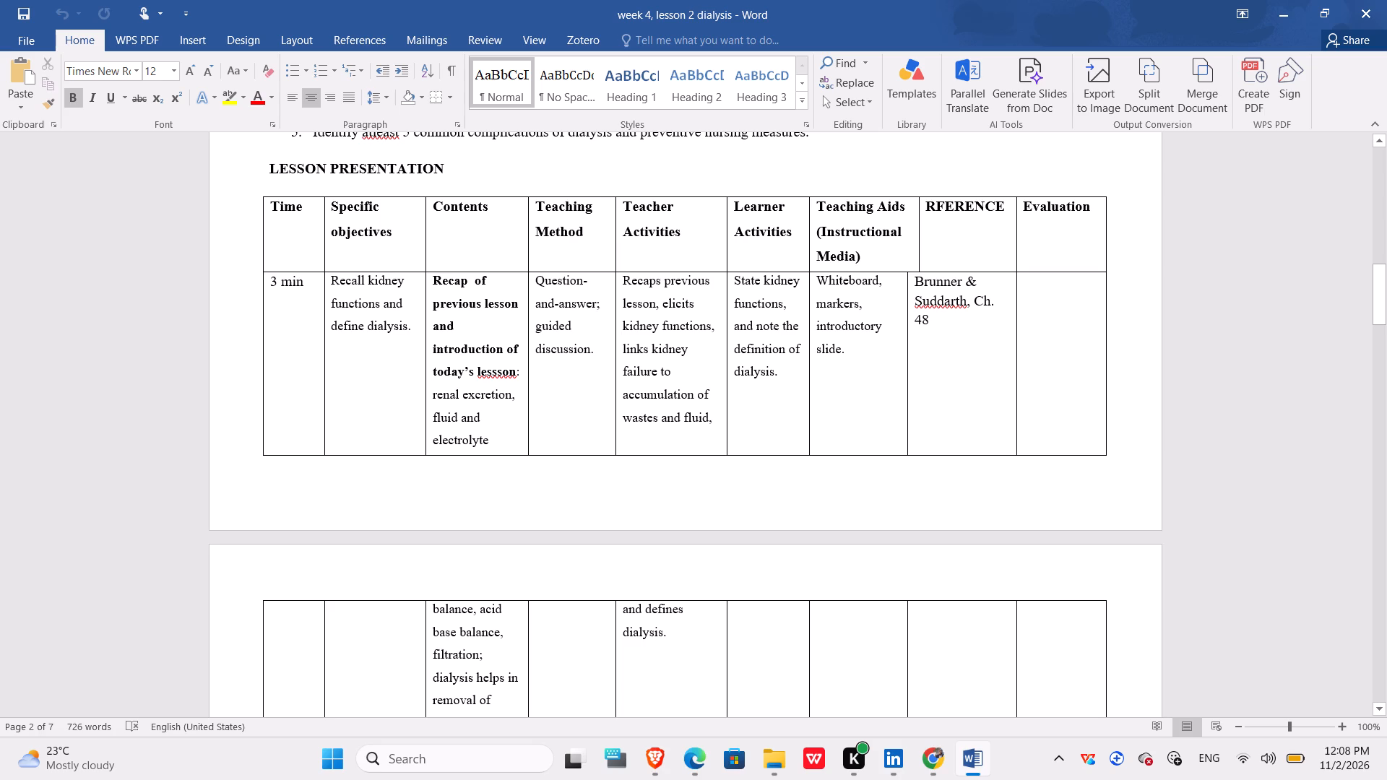
drag(917, 239, 899, 240)
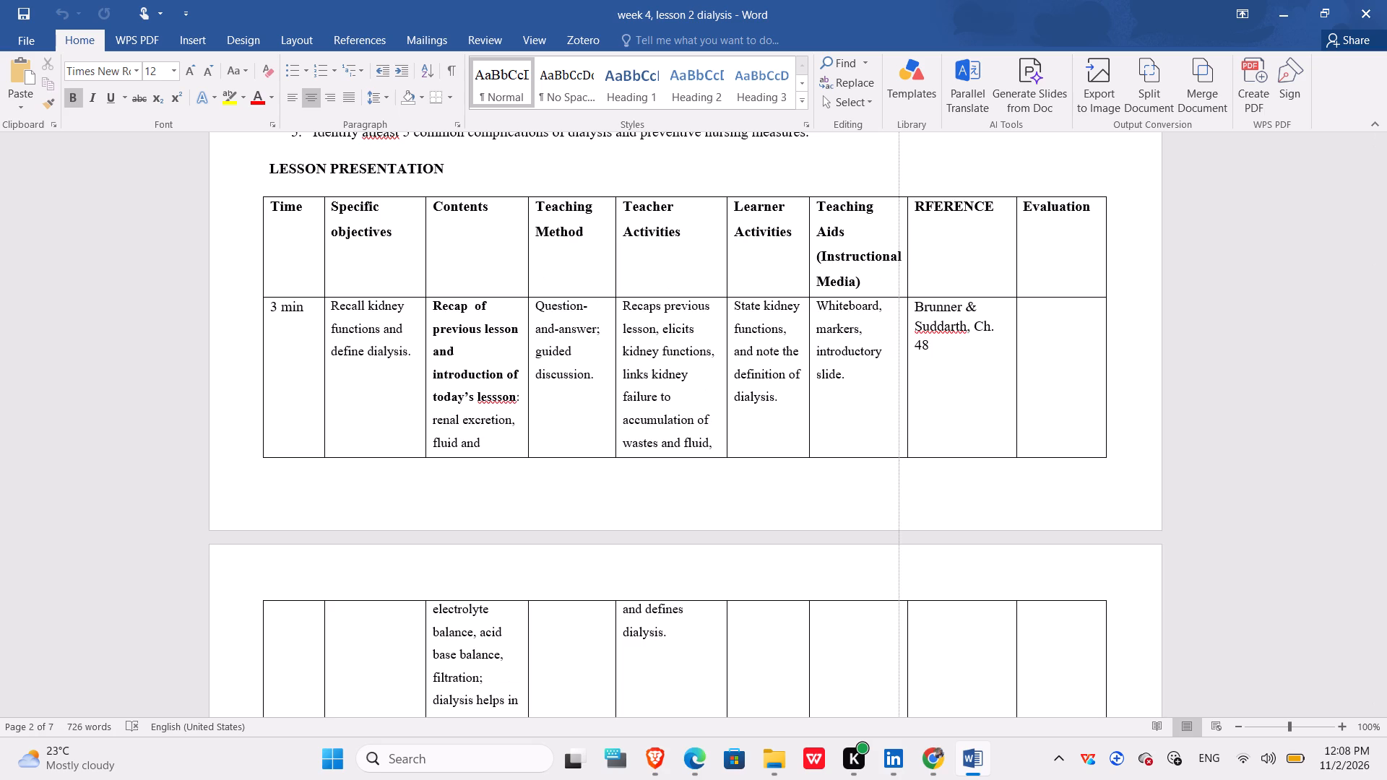
drag(899, 240, 902, 240)
drag(902, 240, 908, 240)
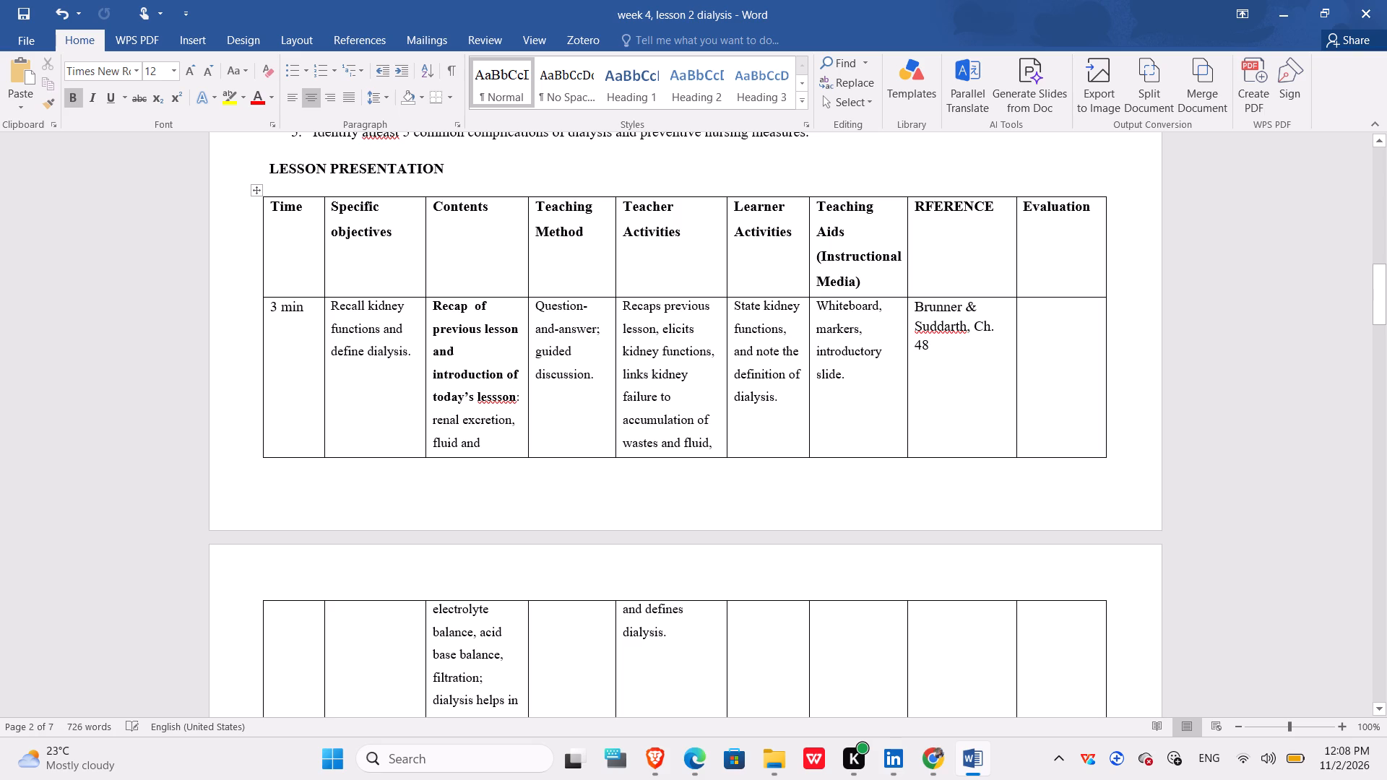
Save the week 4, lesson 2 dialysis document and close it.
click(945, 247)
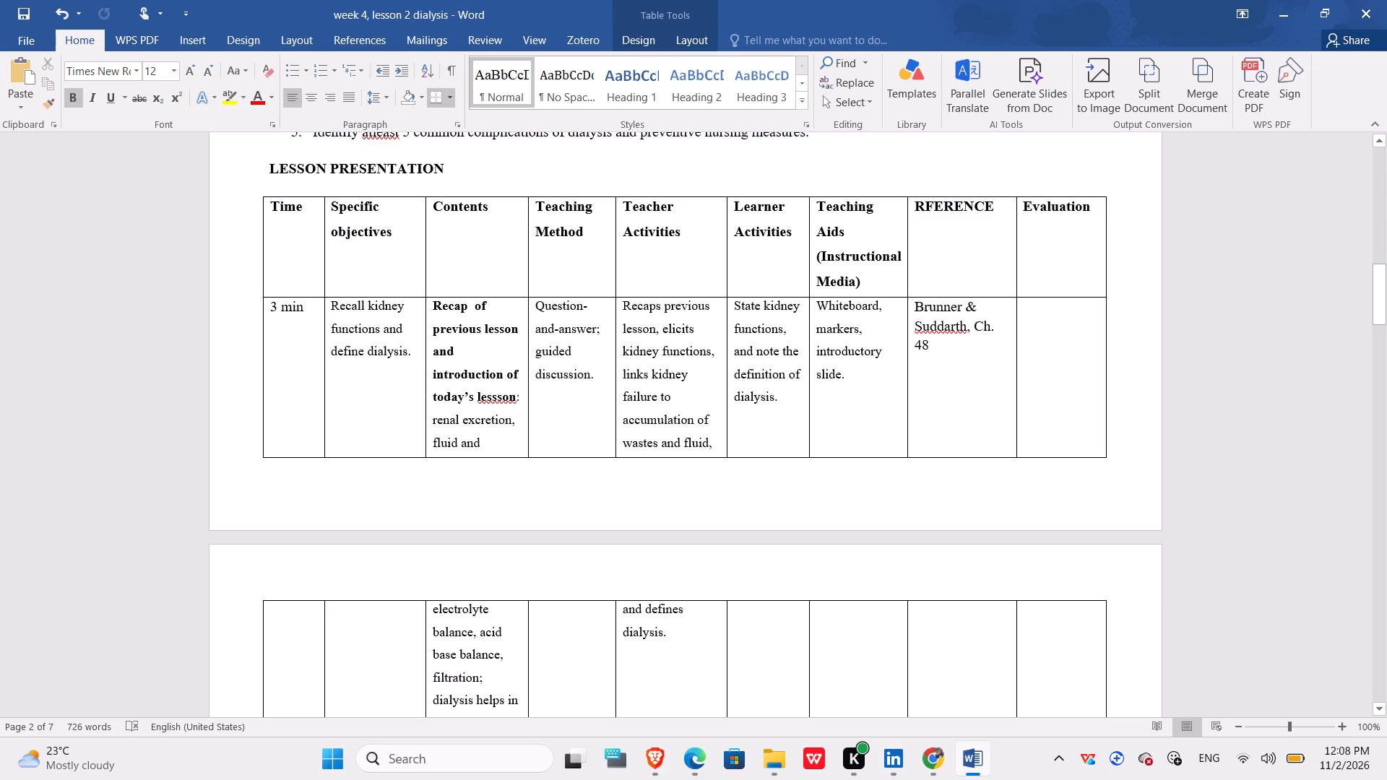
key(ctrl+s)
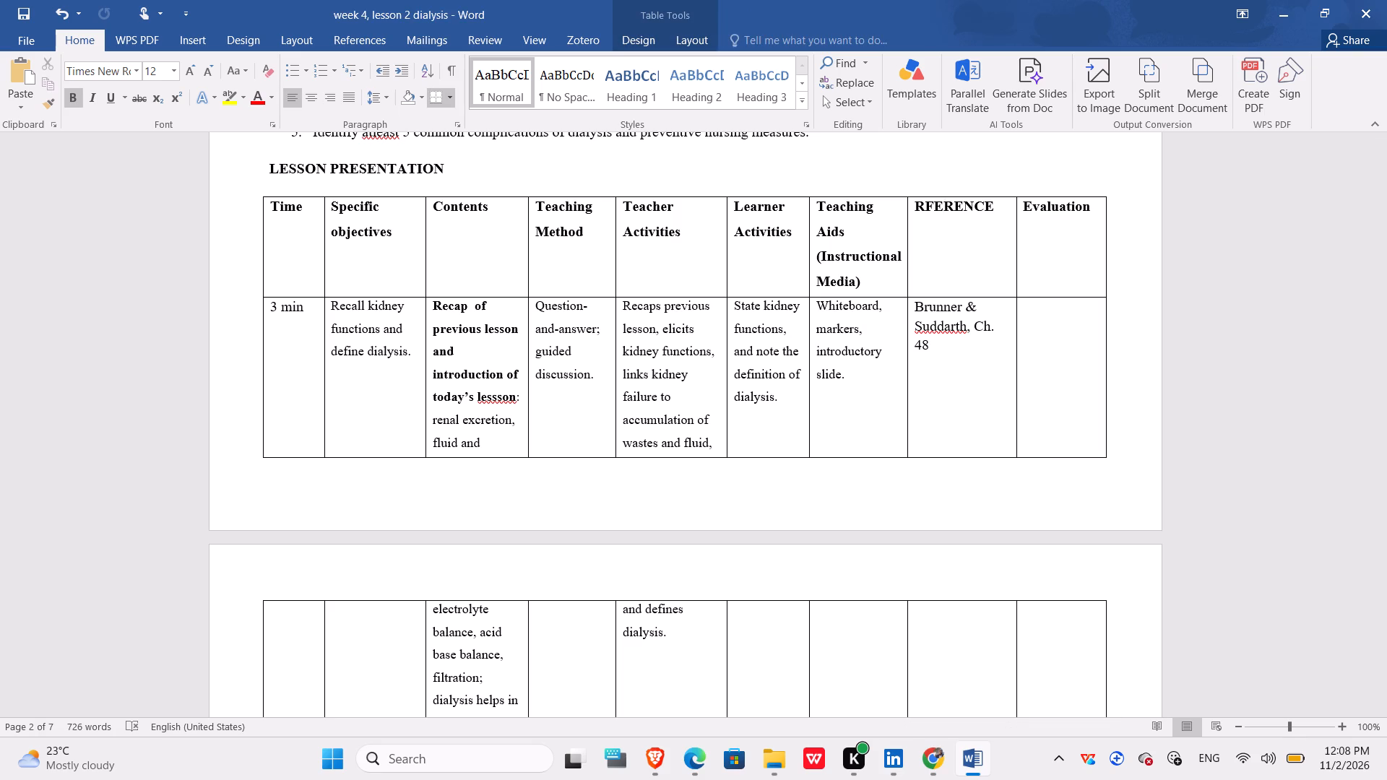
click(1370, 6)
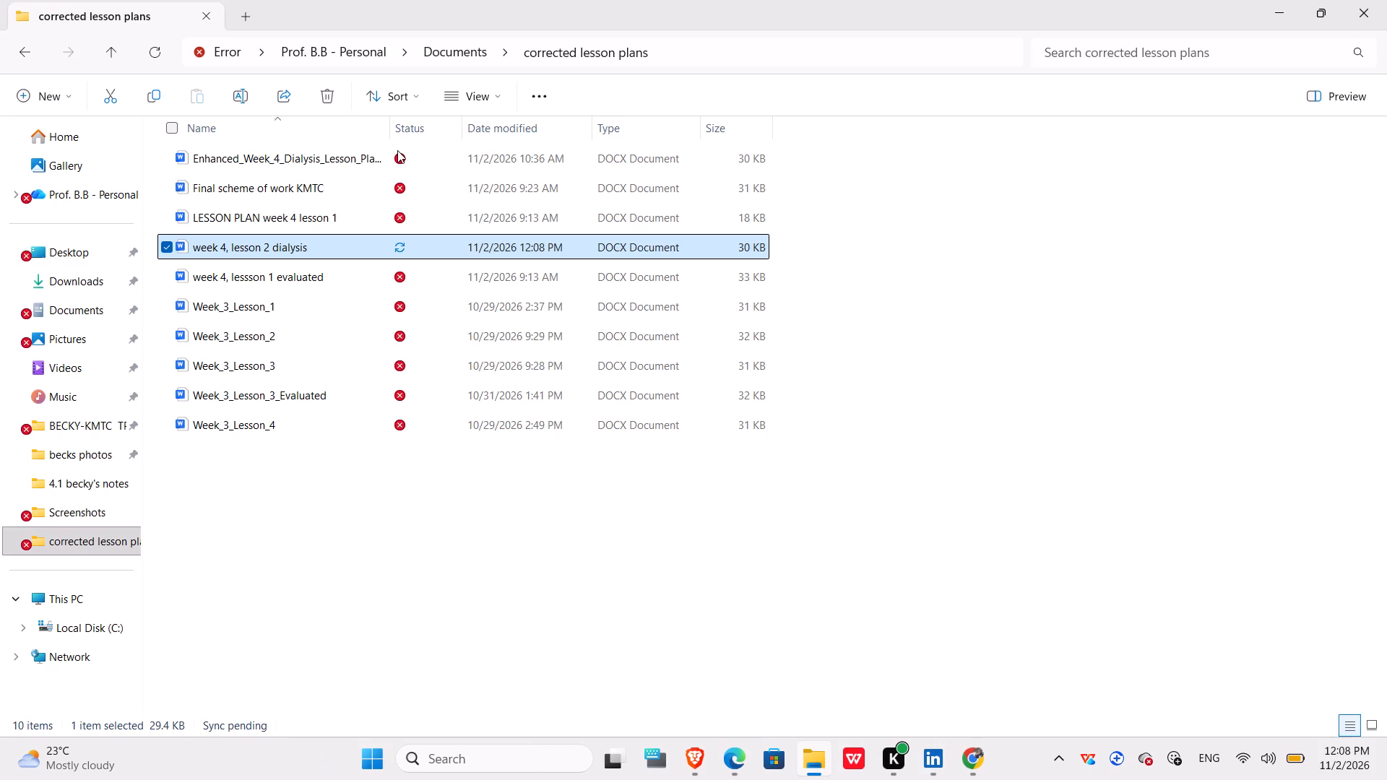
Delete the Enhanced Week 4 Dialysis Lesson Plan file from the corrected lesson plans folder.
right_click(392, 150)
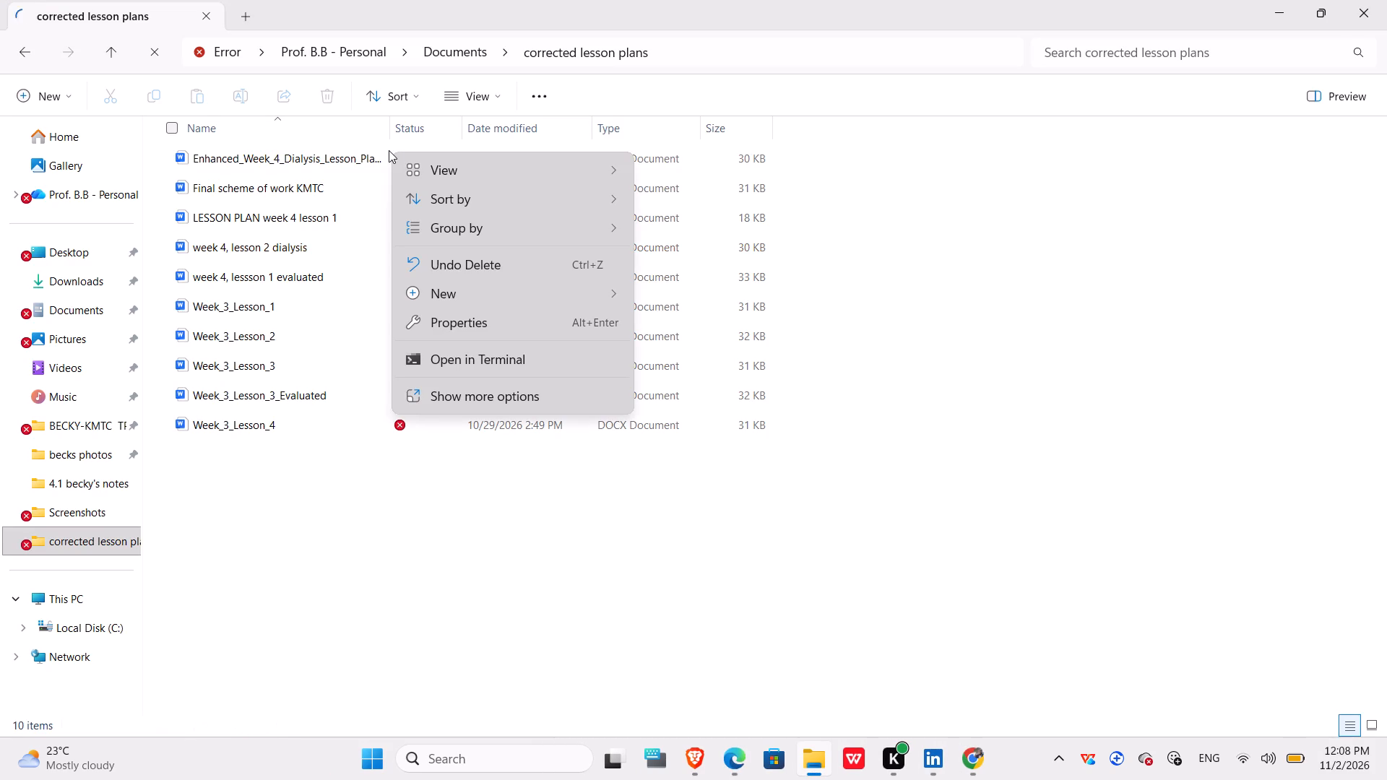
right_click(365, 152)
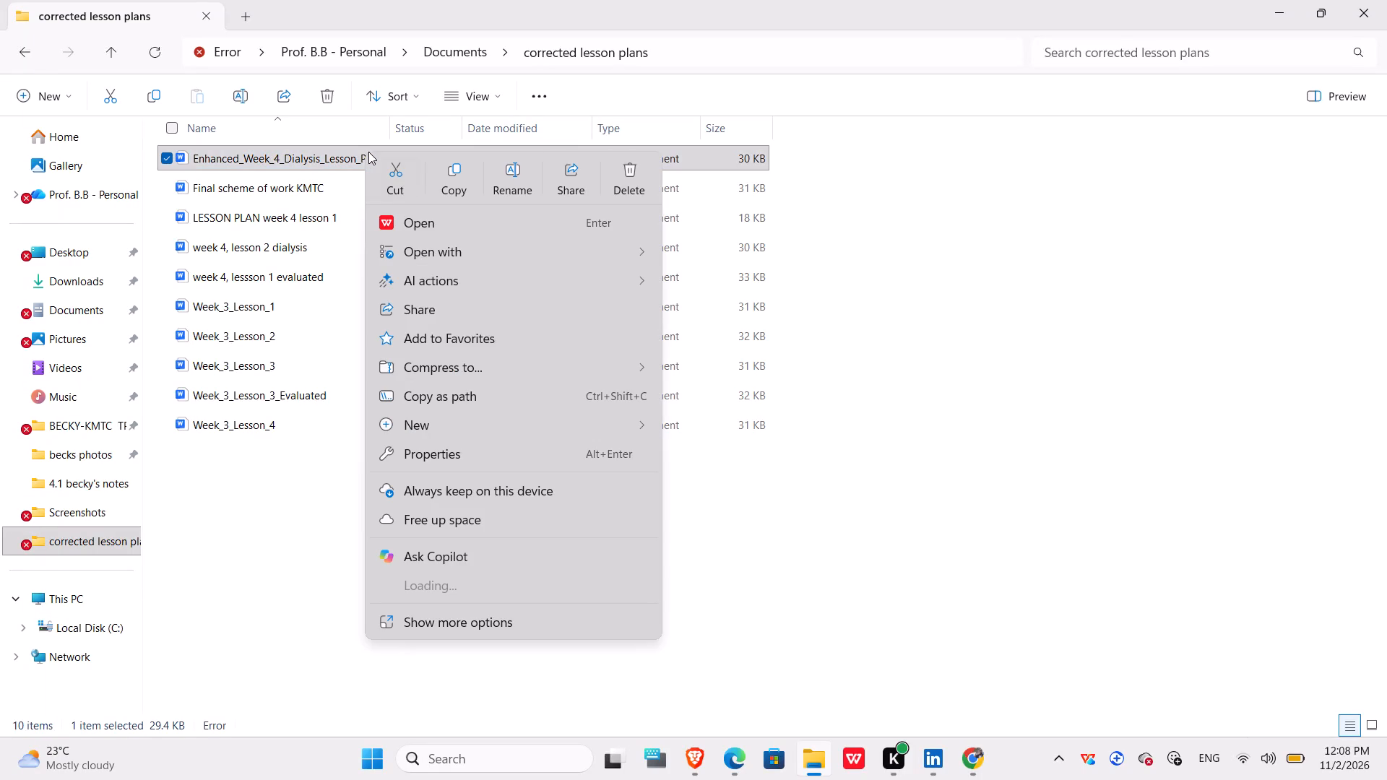
click(632, 172)
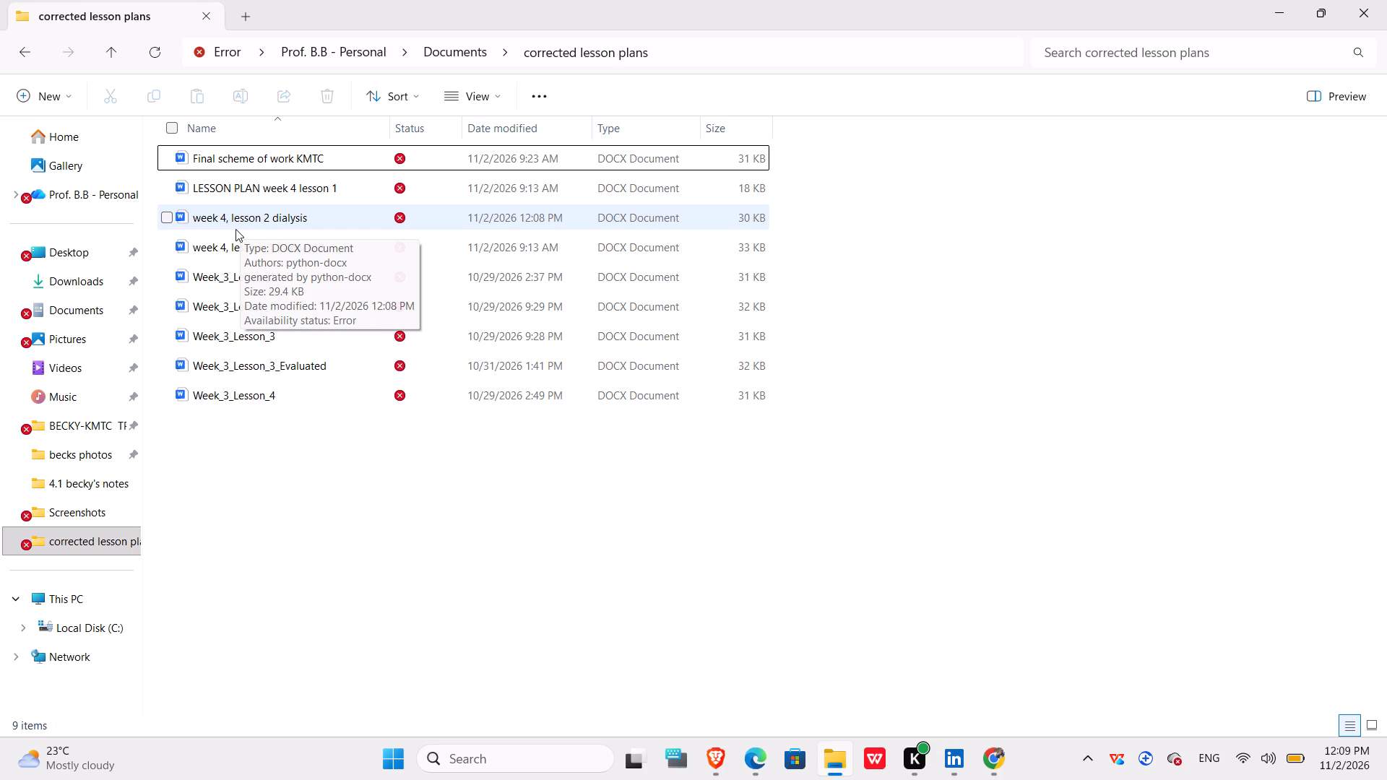
Reopen week 4, lesson 2 dialysis in Word 2016, answering Yes to the default-program question and dismissing the notice.
right_click(274, 198)
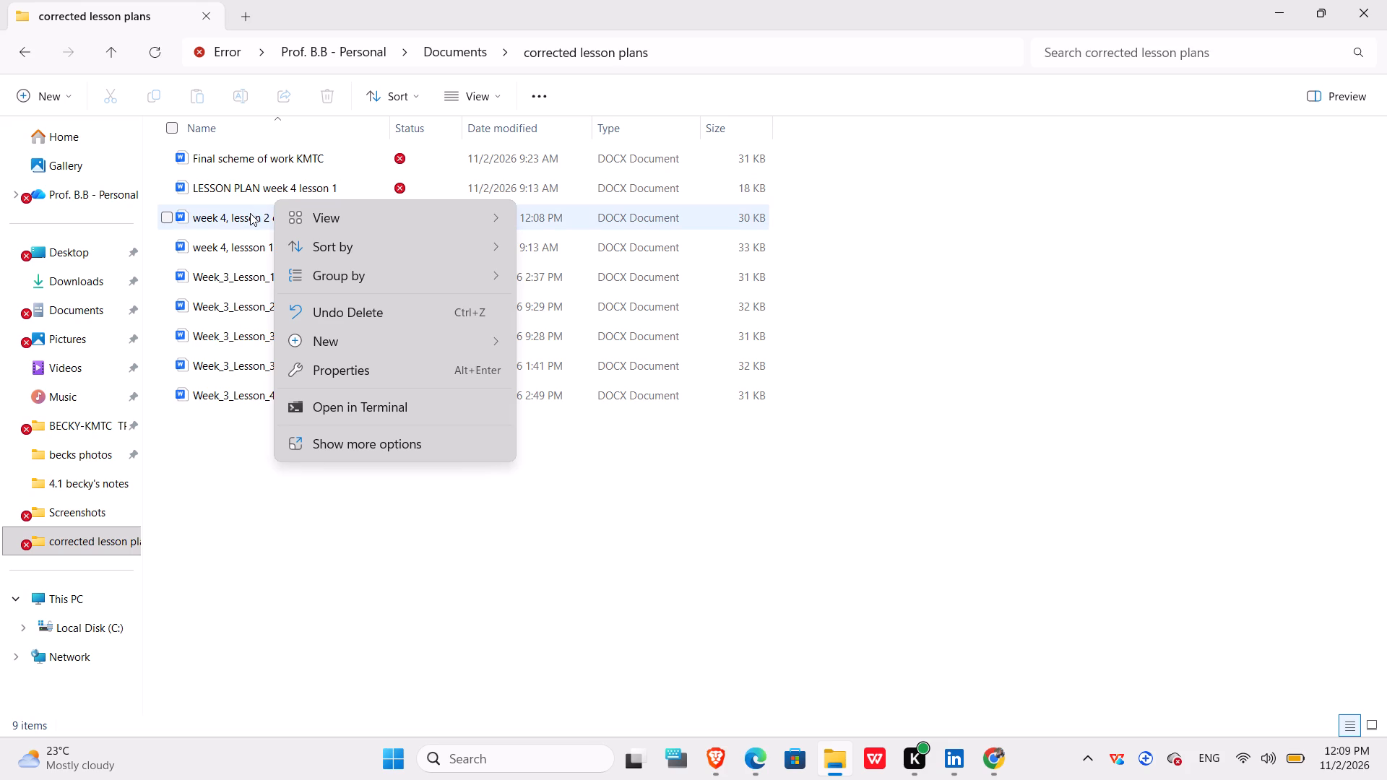
right_click(250, 213)
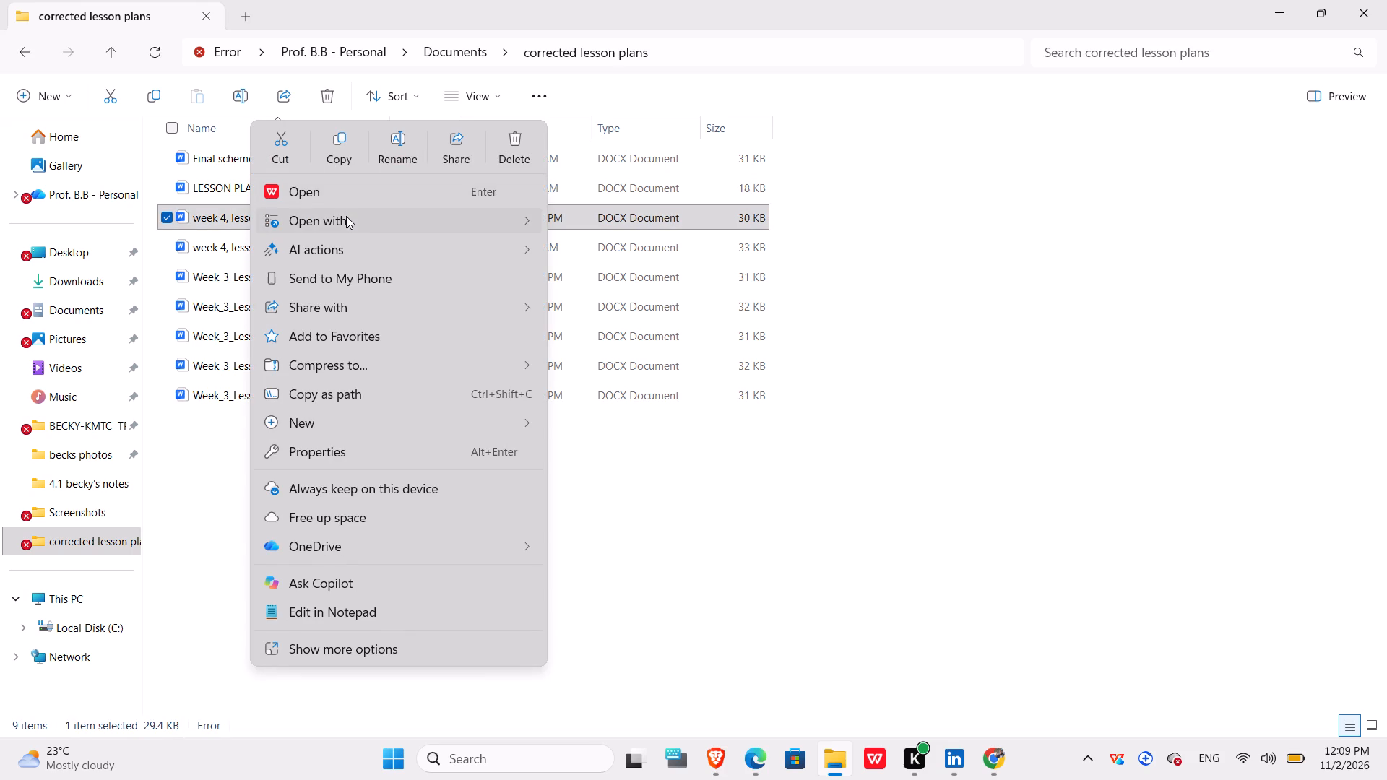
click(598, 222)
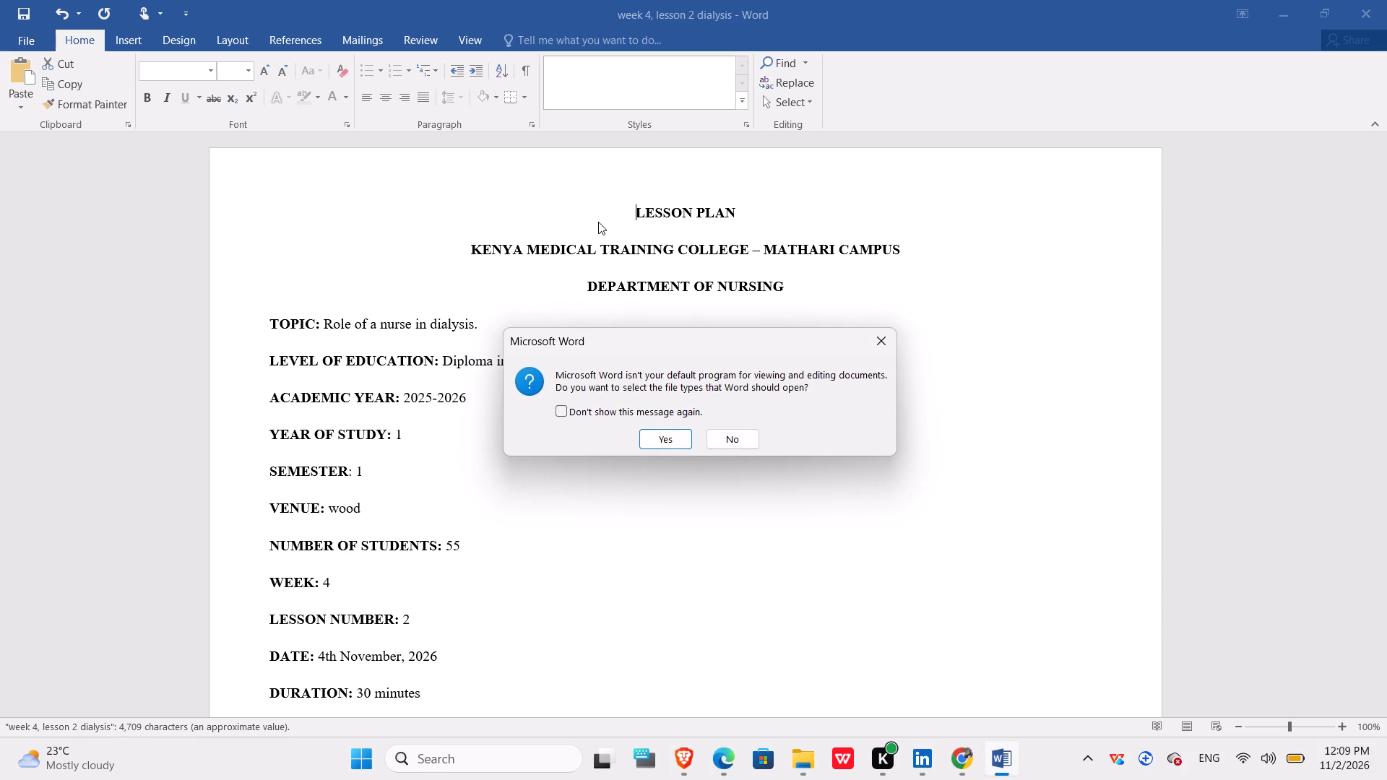
click(670, 454)
click(670, 427)
click(673, 432)
scroll(673, 432, down, 1)
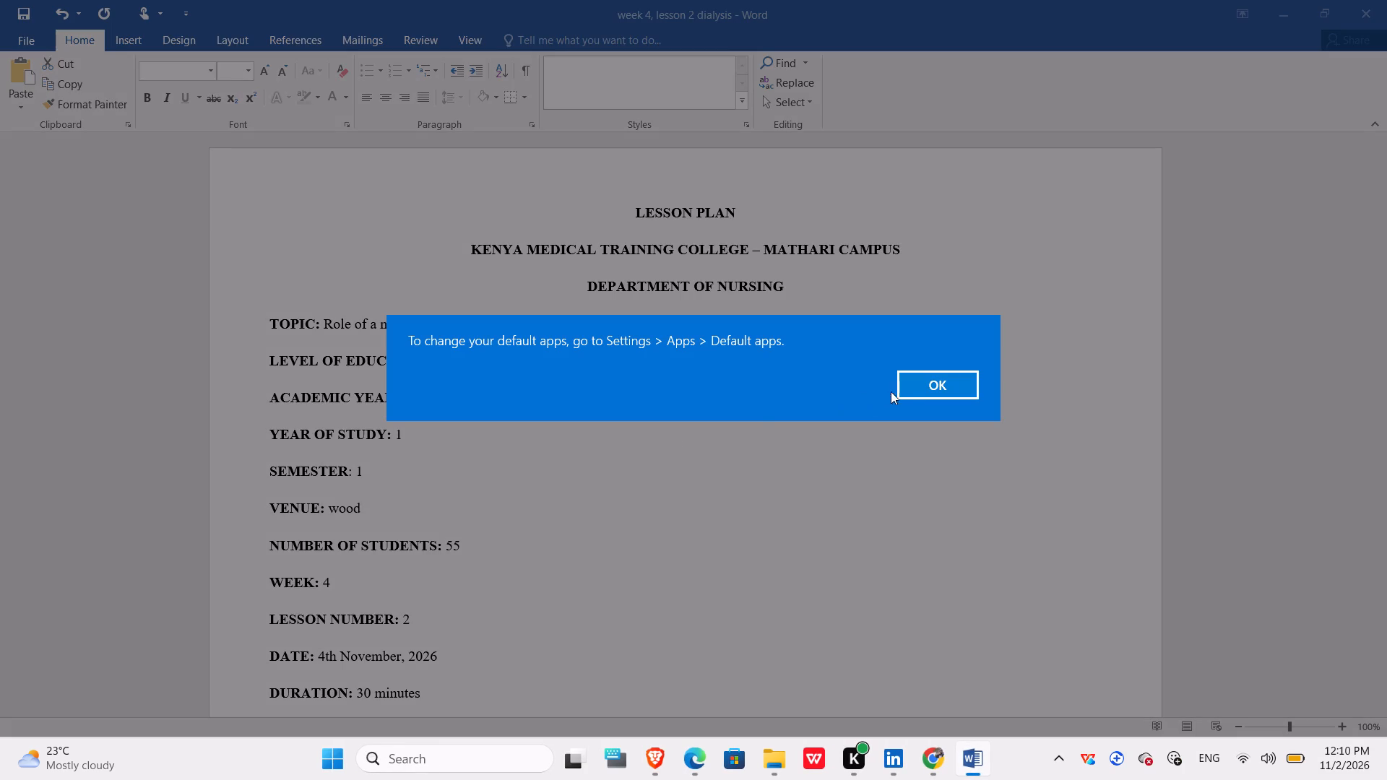
click(925, 389)
Recheck the dialysis lesson plan's objectives and LESSON PRESENTATION table header, and close the document.
scroll(853, 428, down, 2)
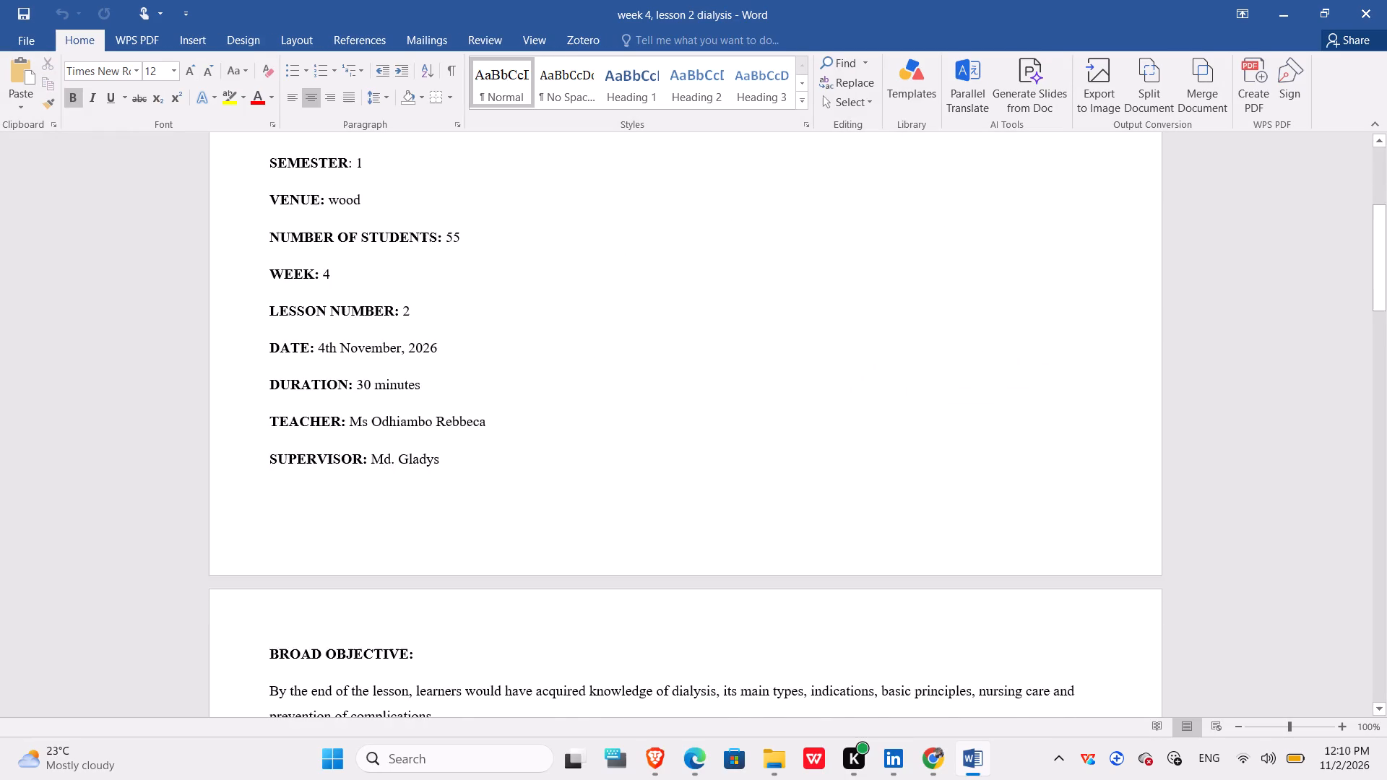
scroll(853, 428, down, 2)
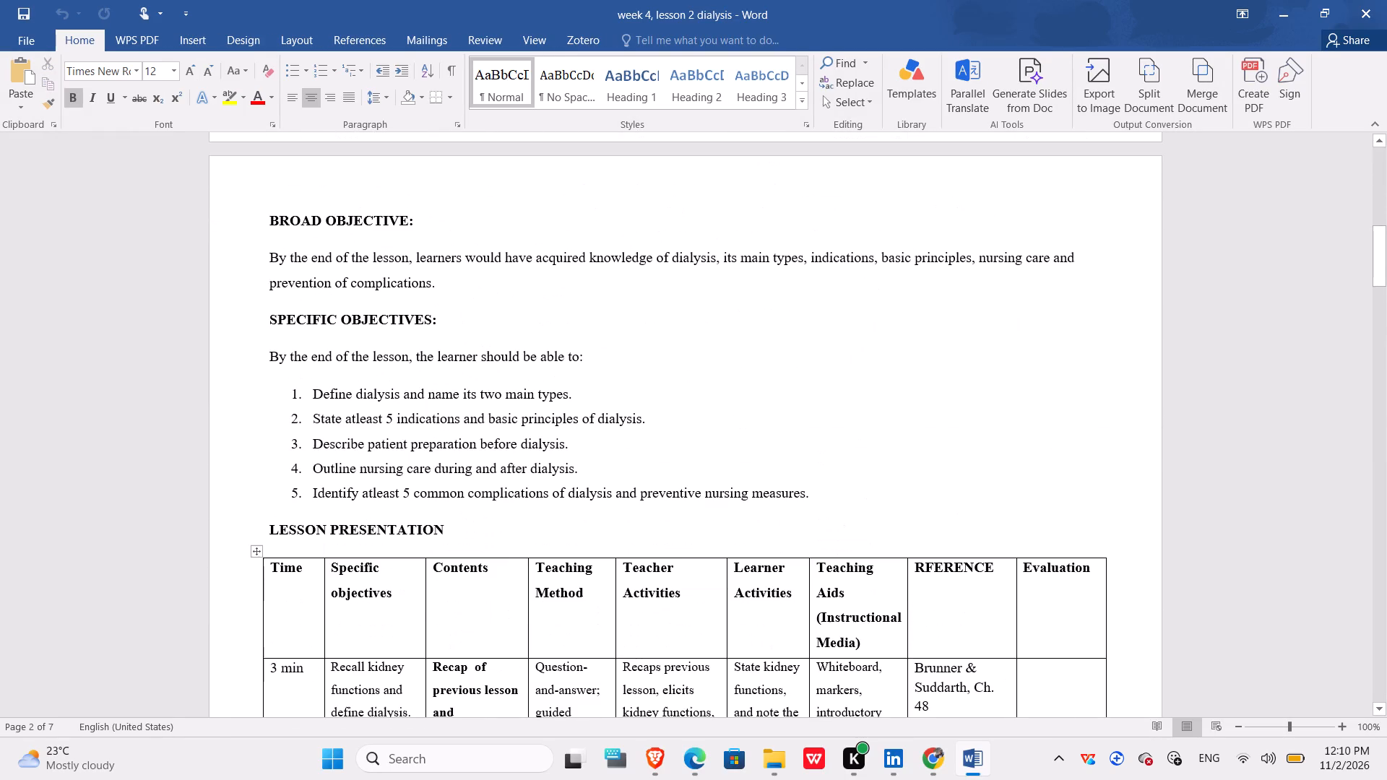
scroll(853, 428, down, 1)
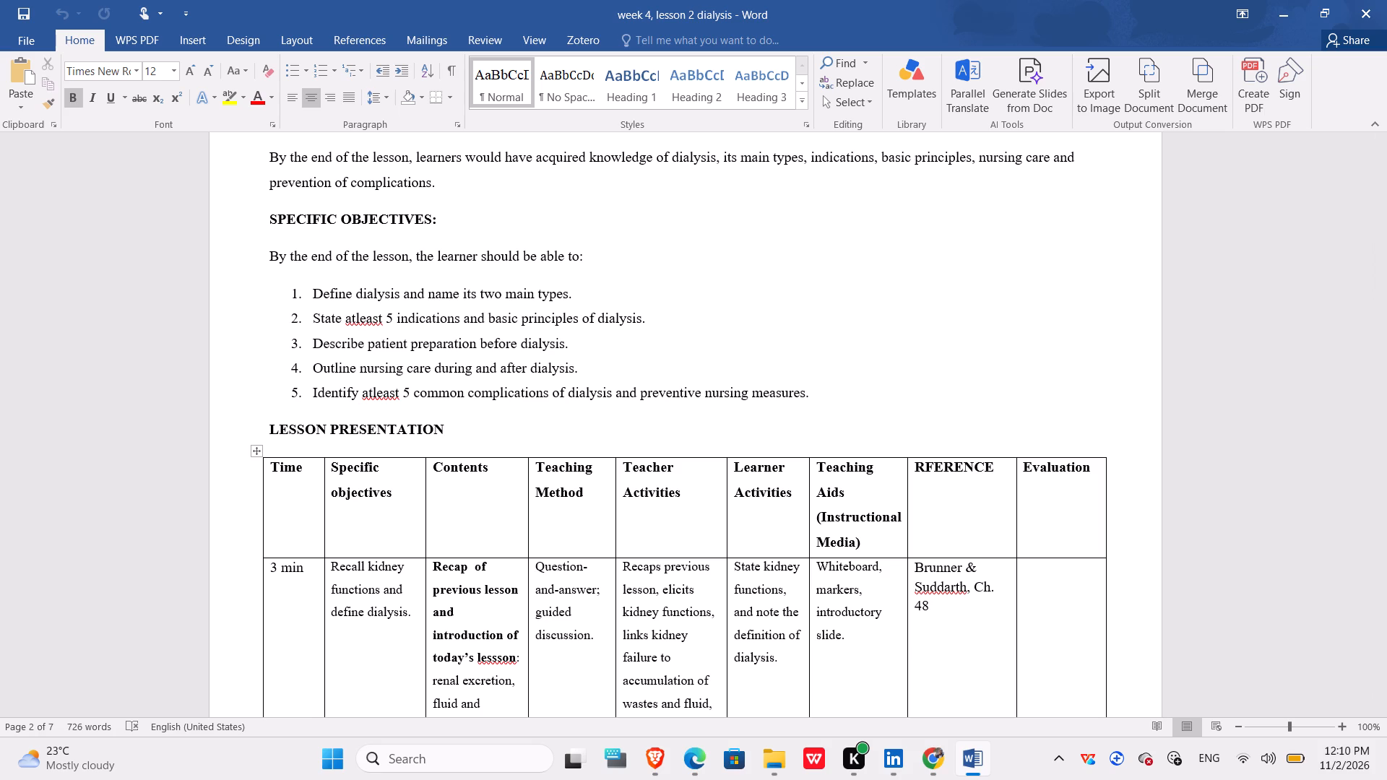
click(1386, 15)
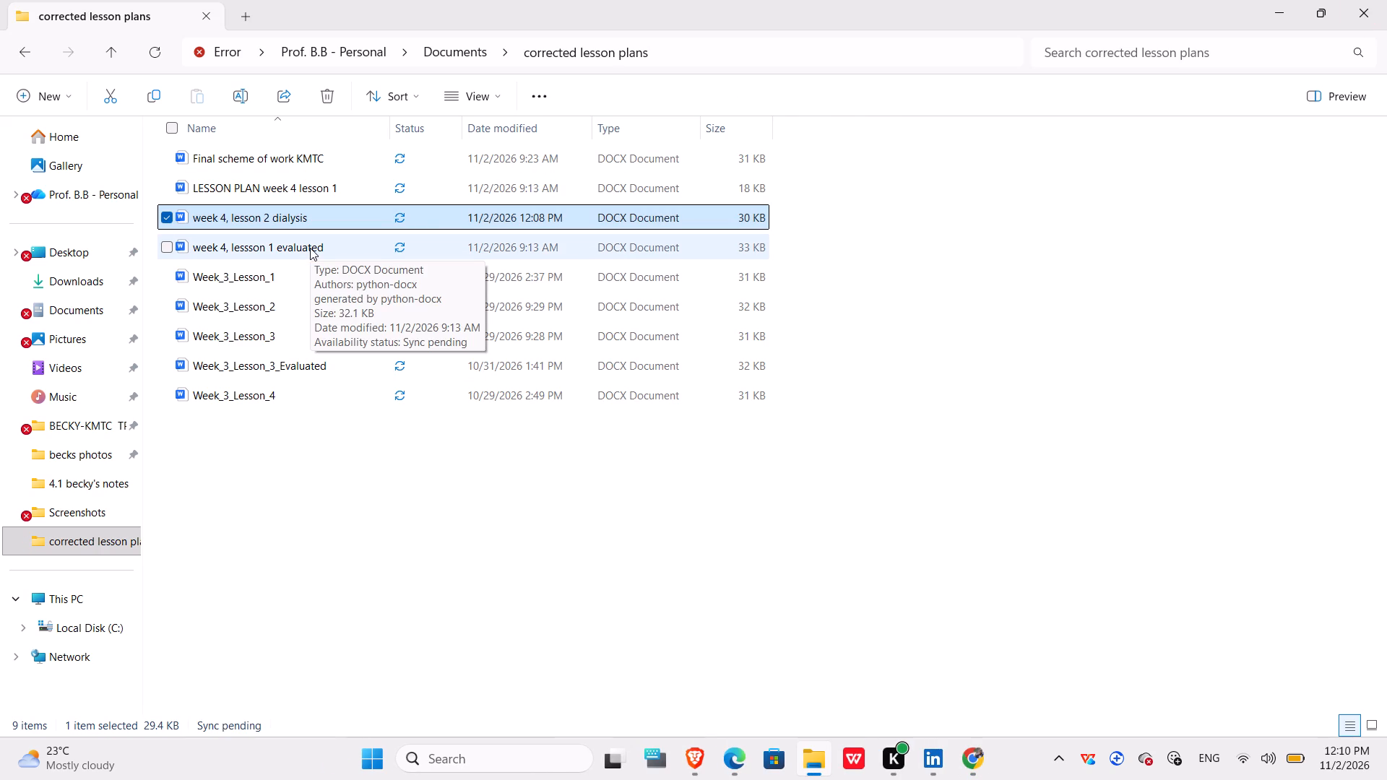
Open LESSON PLAN week 4 lesson 1 in Word 2016, answering Yes to the default-program question and dismissing the notice.
right_click(330, 194)
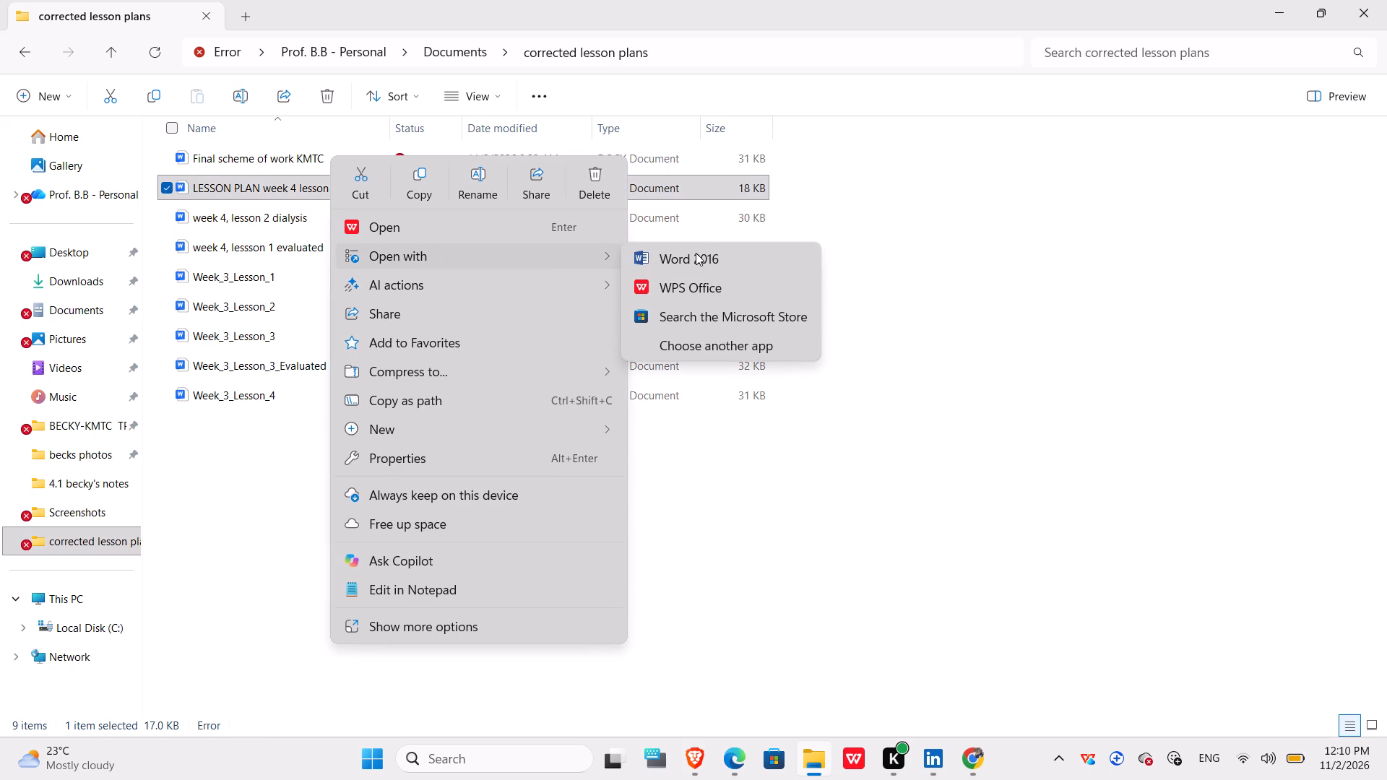
click(696, 253)
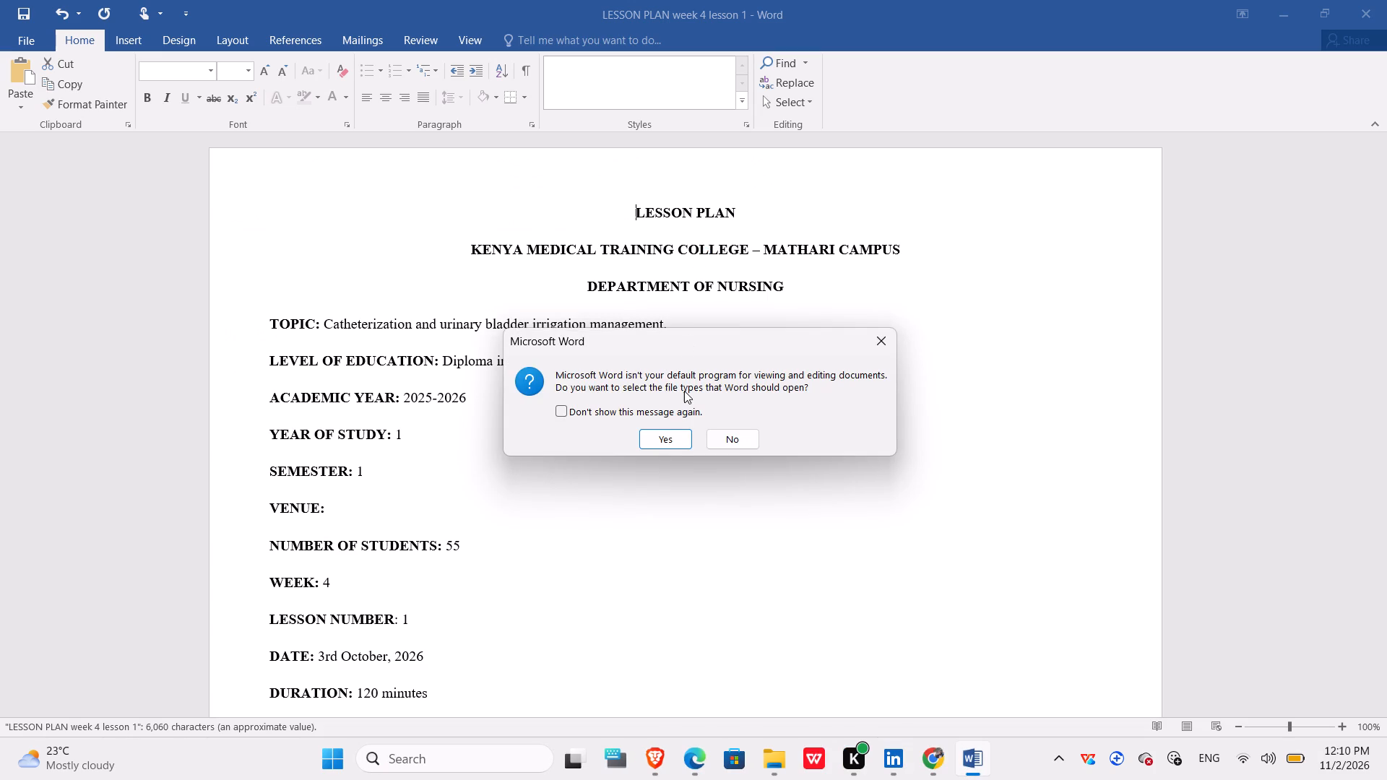
click(670, 446)
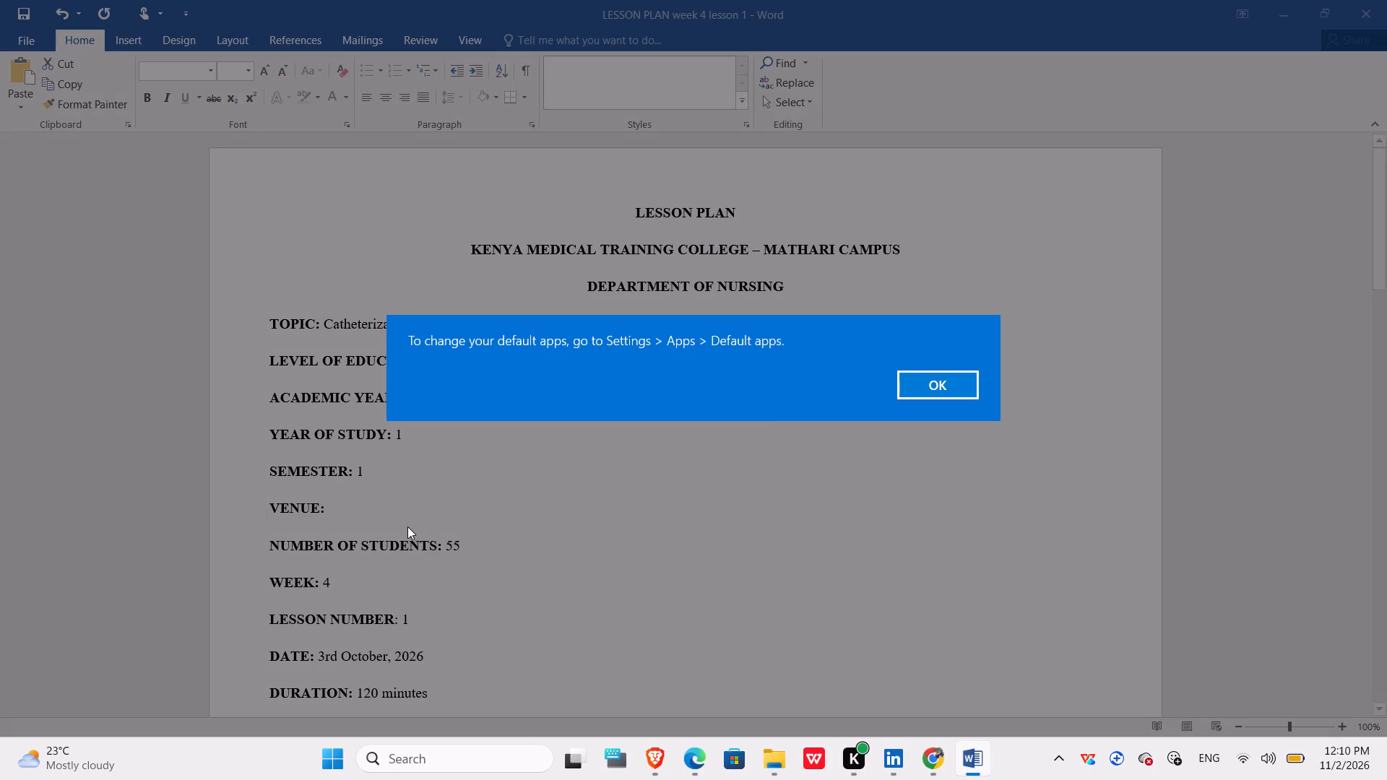
click(937, 389)
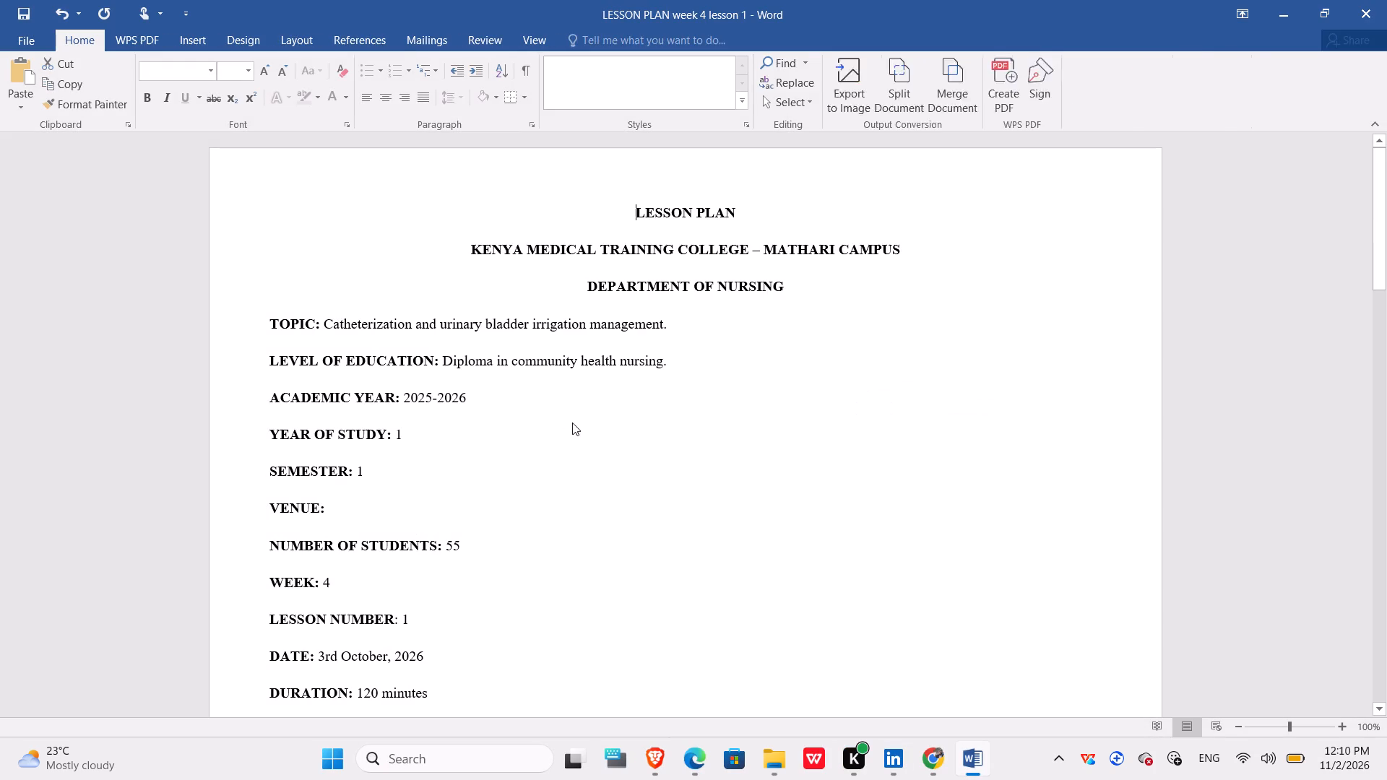
Fill in the VENUE line of the lesson plan with wood.
click(342, 506)
text(wood)
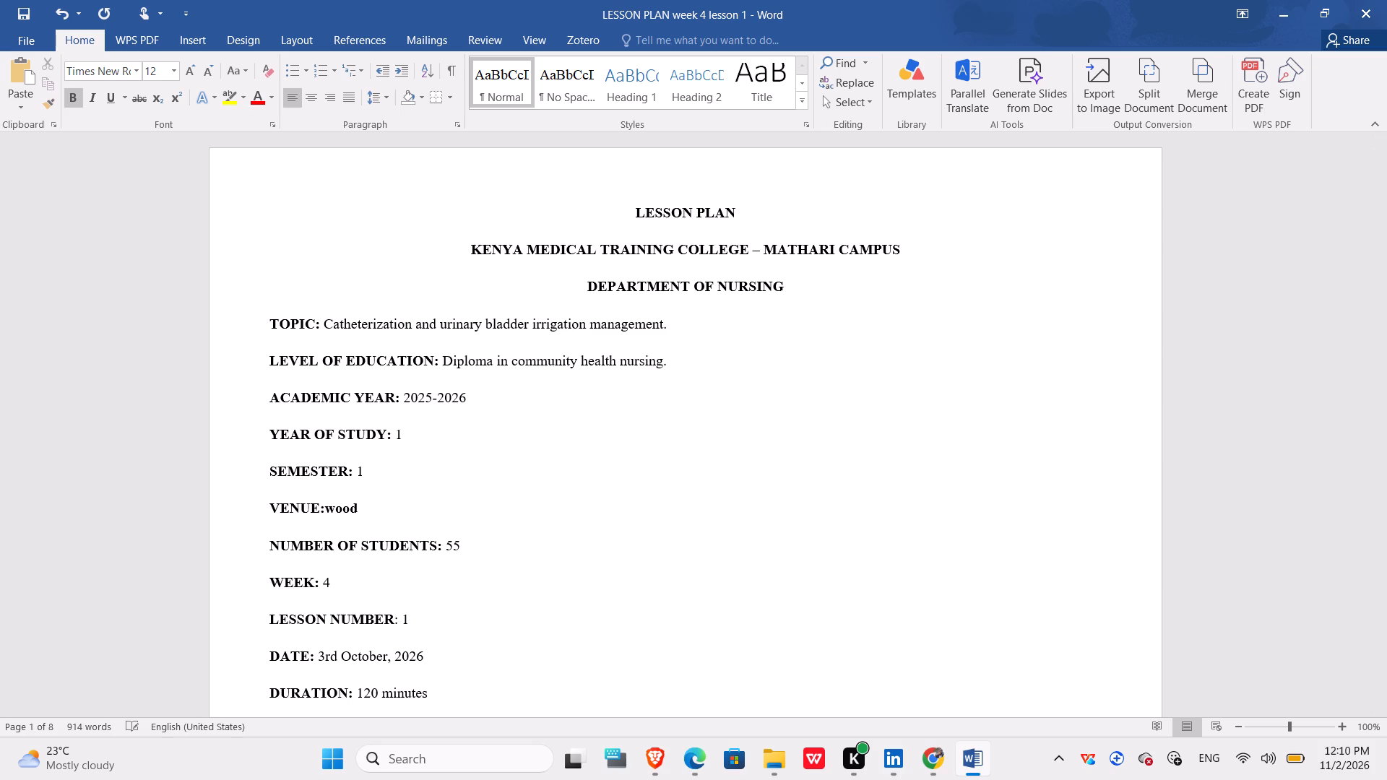
Review the lesson 1 plan from its header details through the objectives and LESSON PRESENTATION table to the REFERENCES.
scroll(498, 549, down, 1)
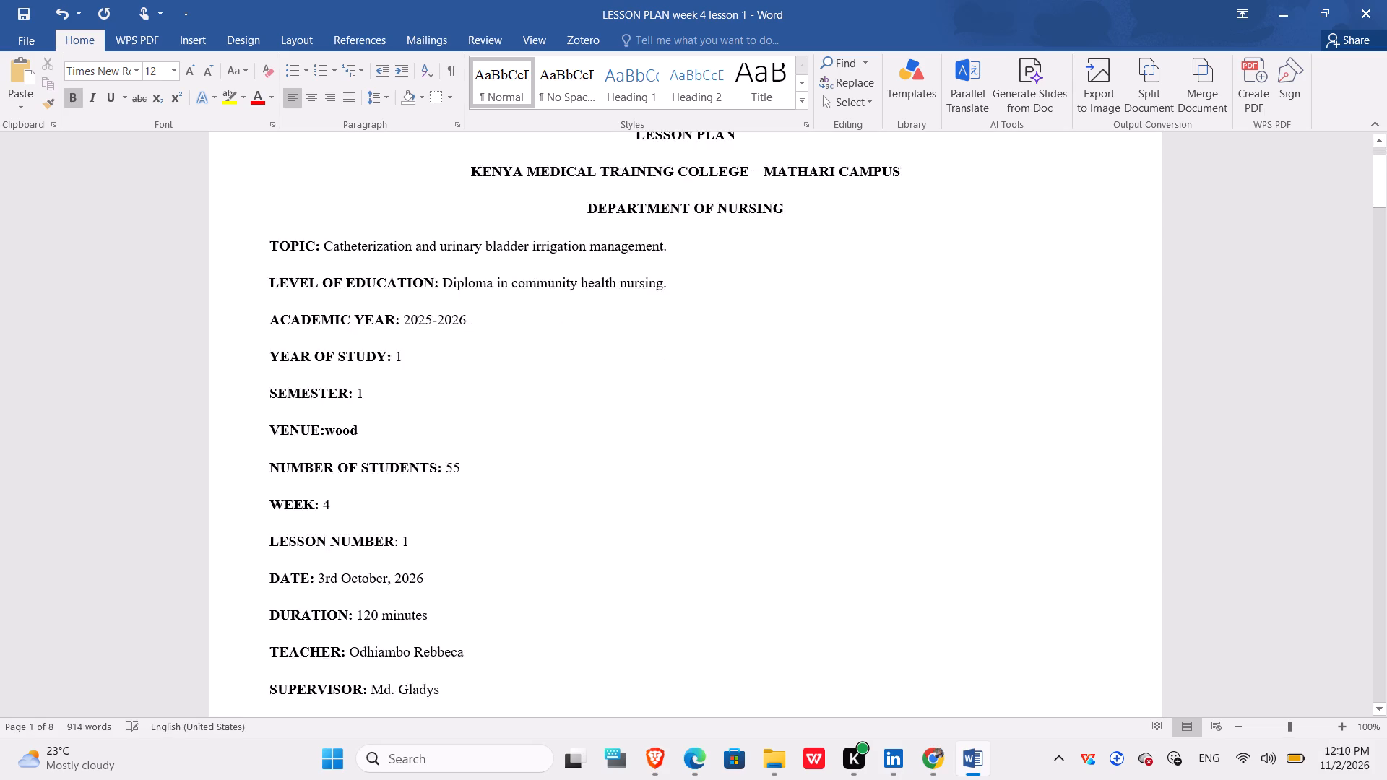
scroll(498, 549, down, 4)
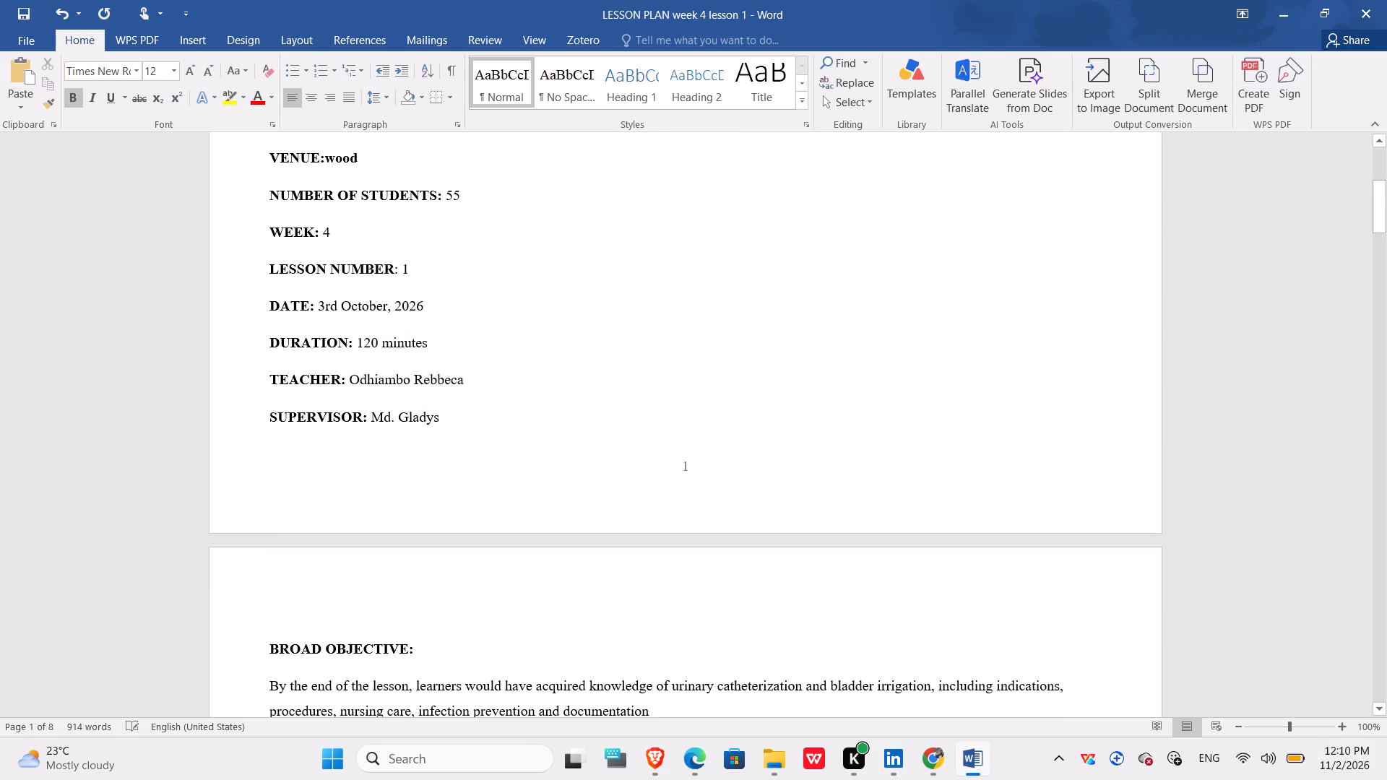
scroll(498, 549, down, 2)
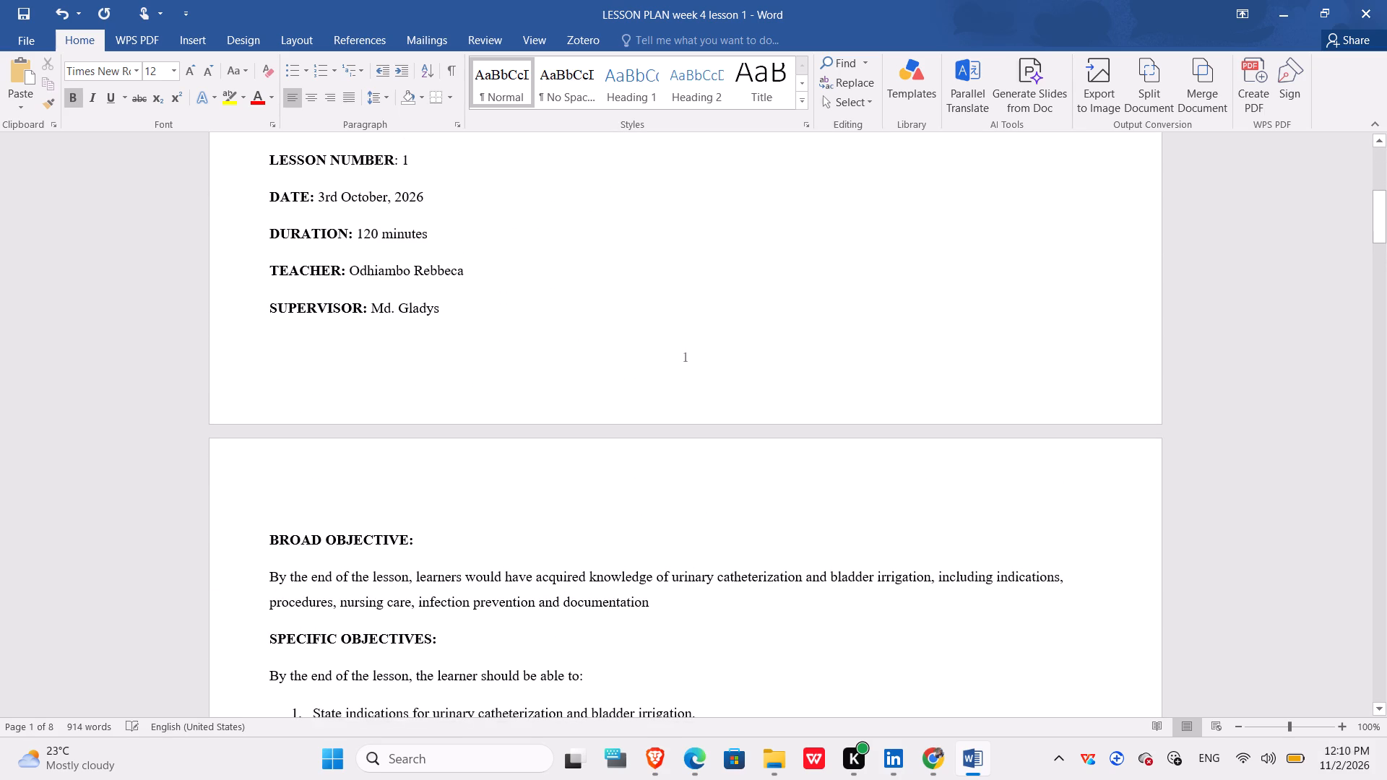
scroll(498, 549, down, 1)
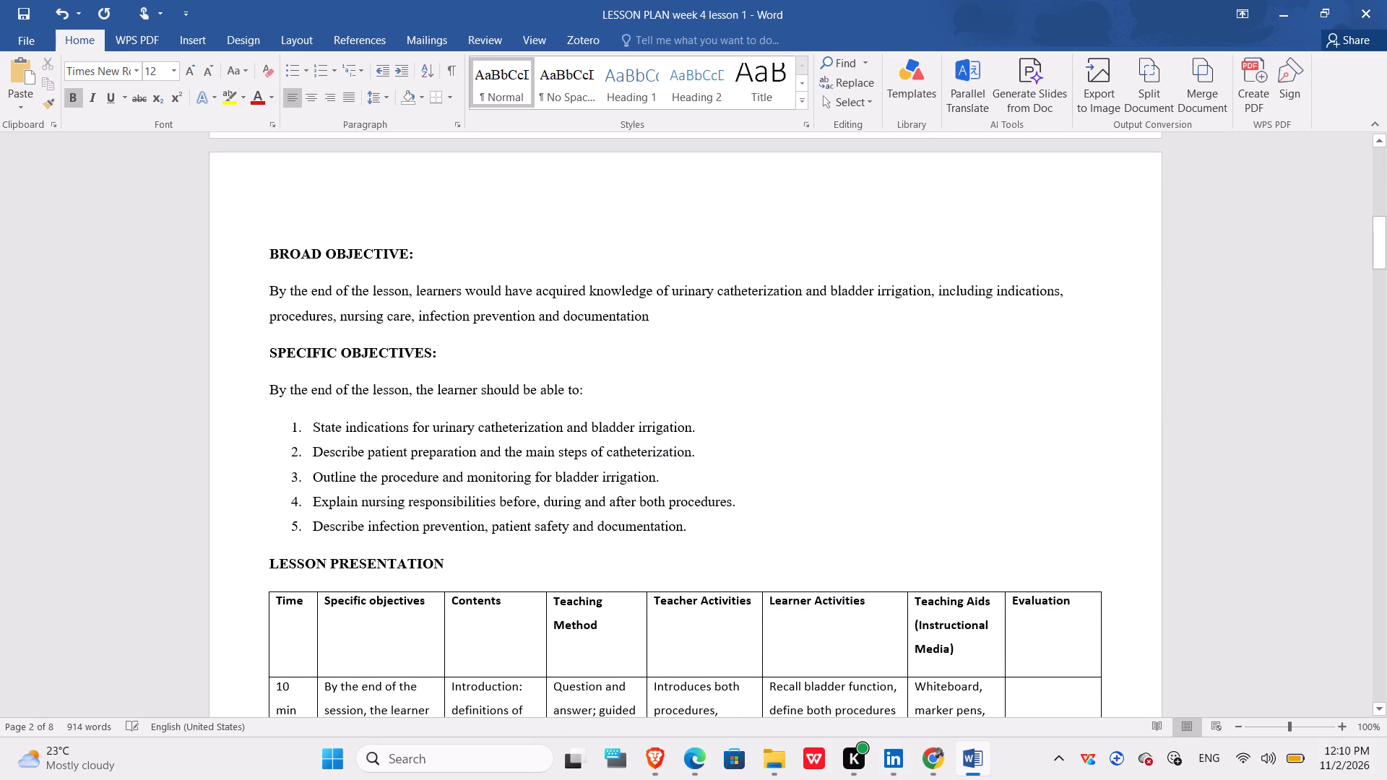
scroll(498, 549, down, 3)
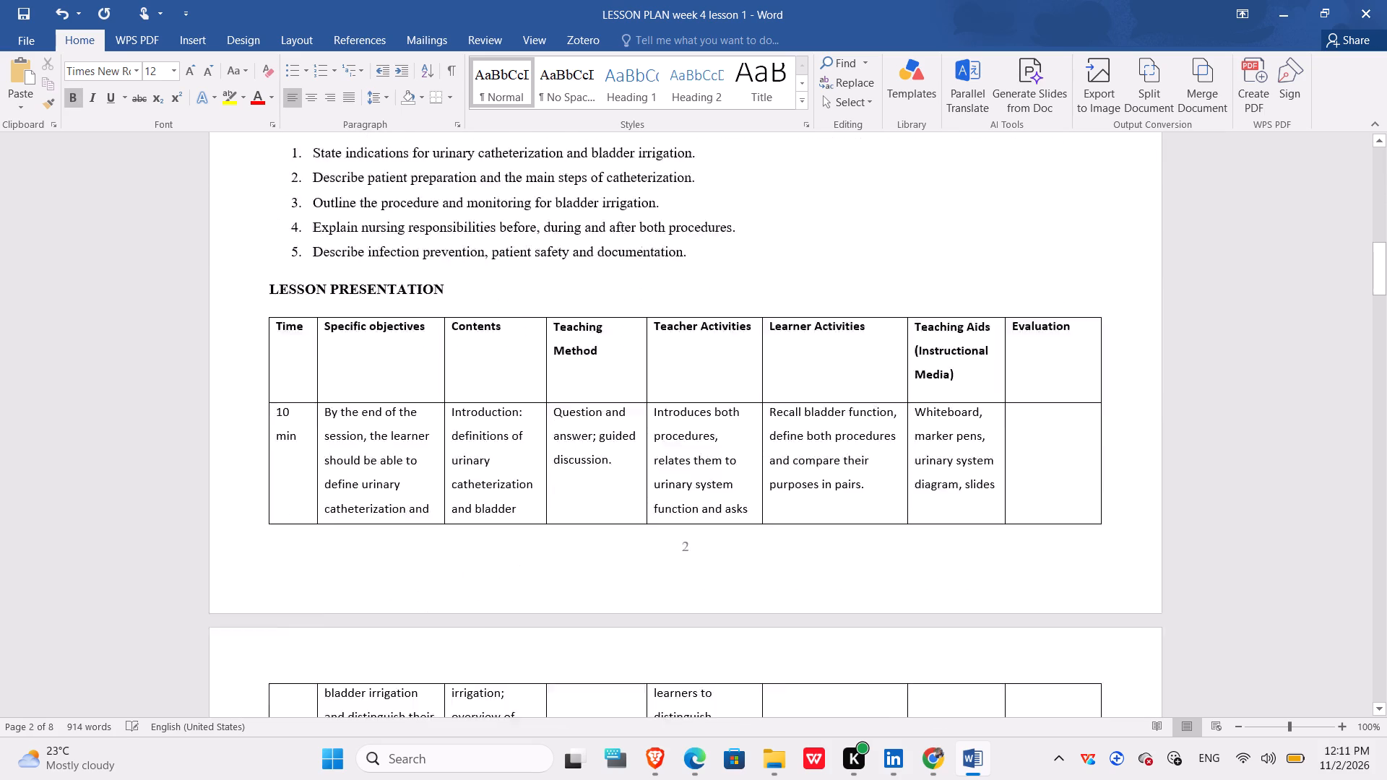
scroll(498, 549, down, 4)
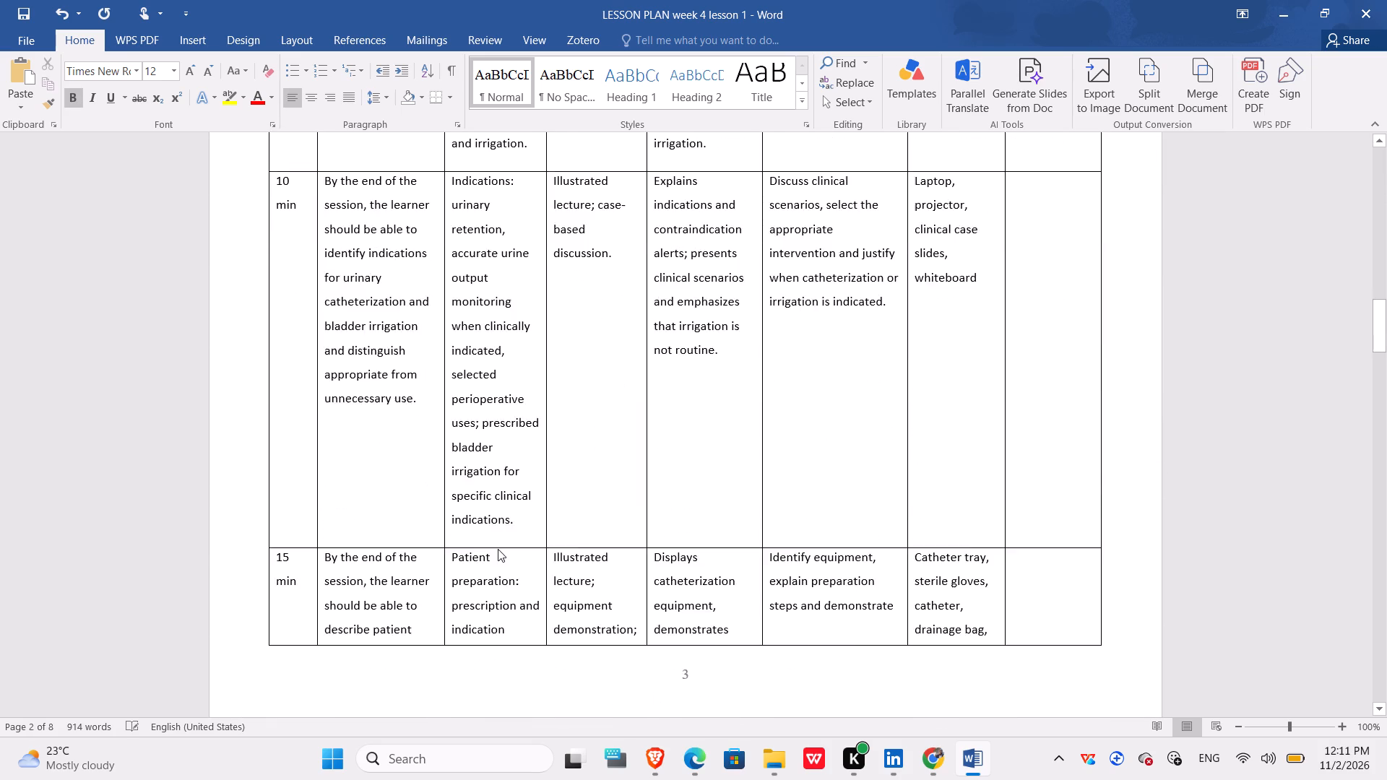
scroll(498, 549, down, 6)
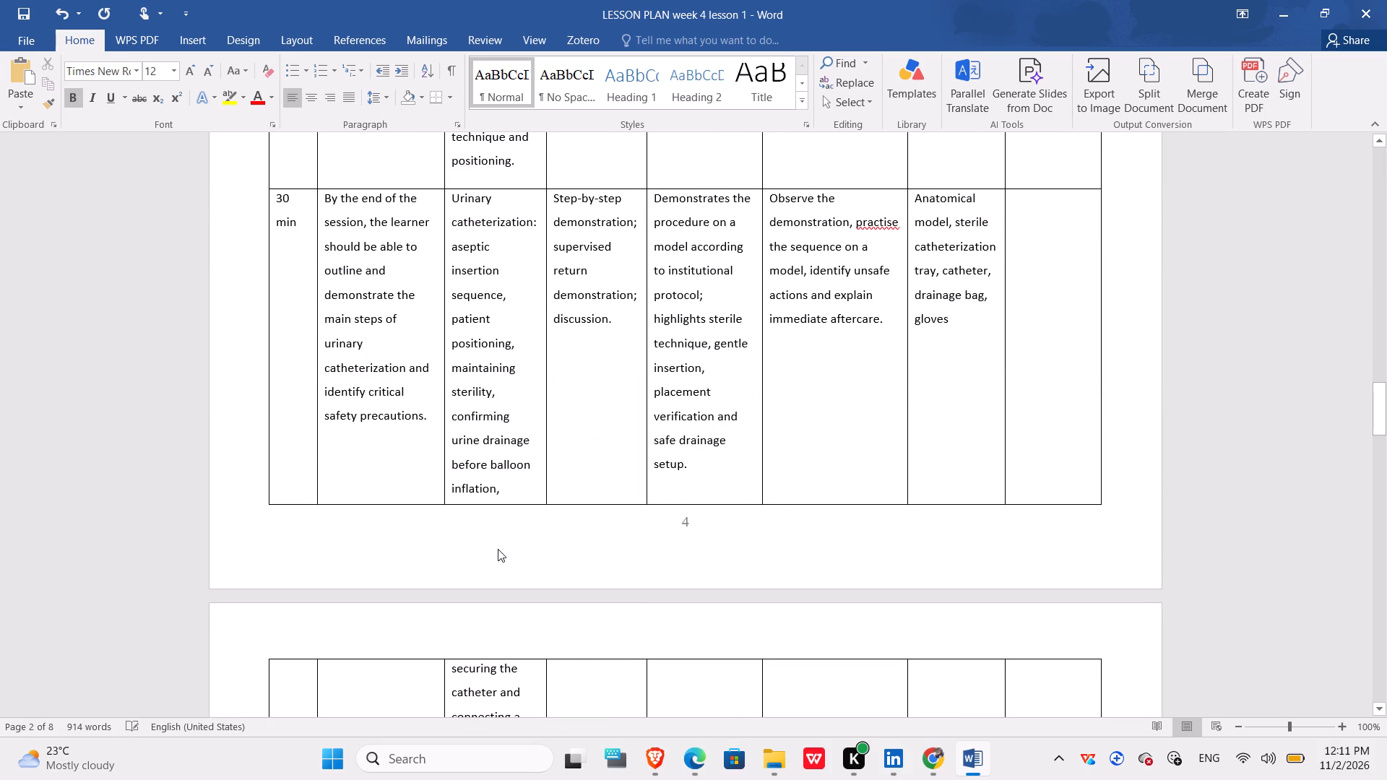
scroll(498, 549, down, 5)
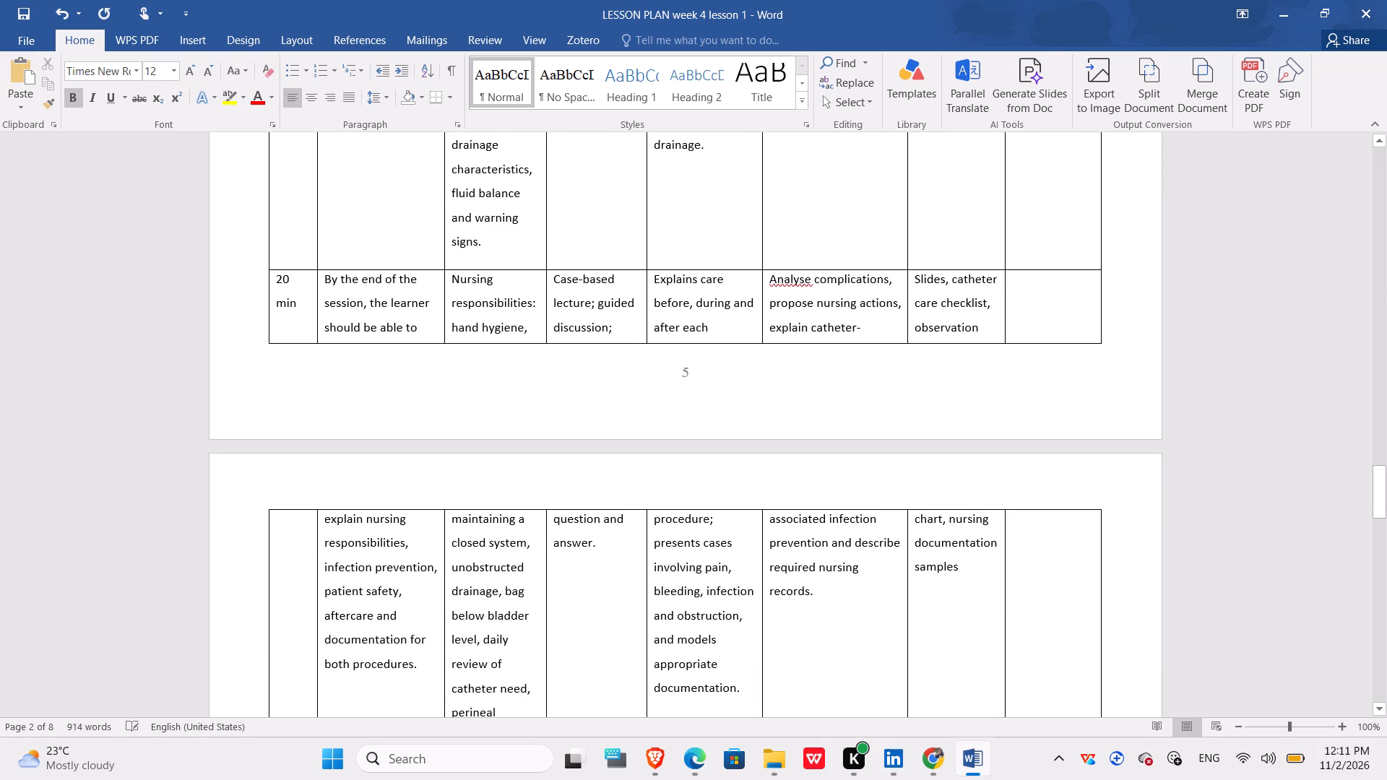
scroll(498, 549, down, 3)
Recheck the LESSON PRESENTATION table rows from the last page back to the specific objectives and table header.
scroll(498, 549, up, 1)
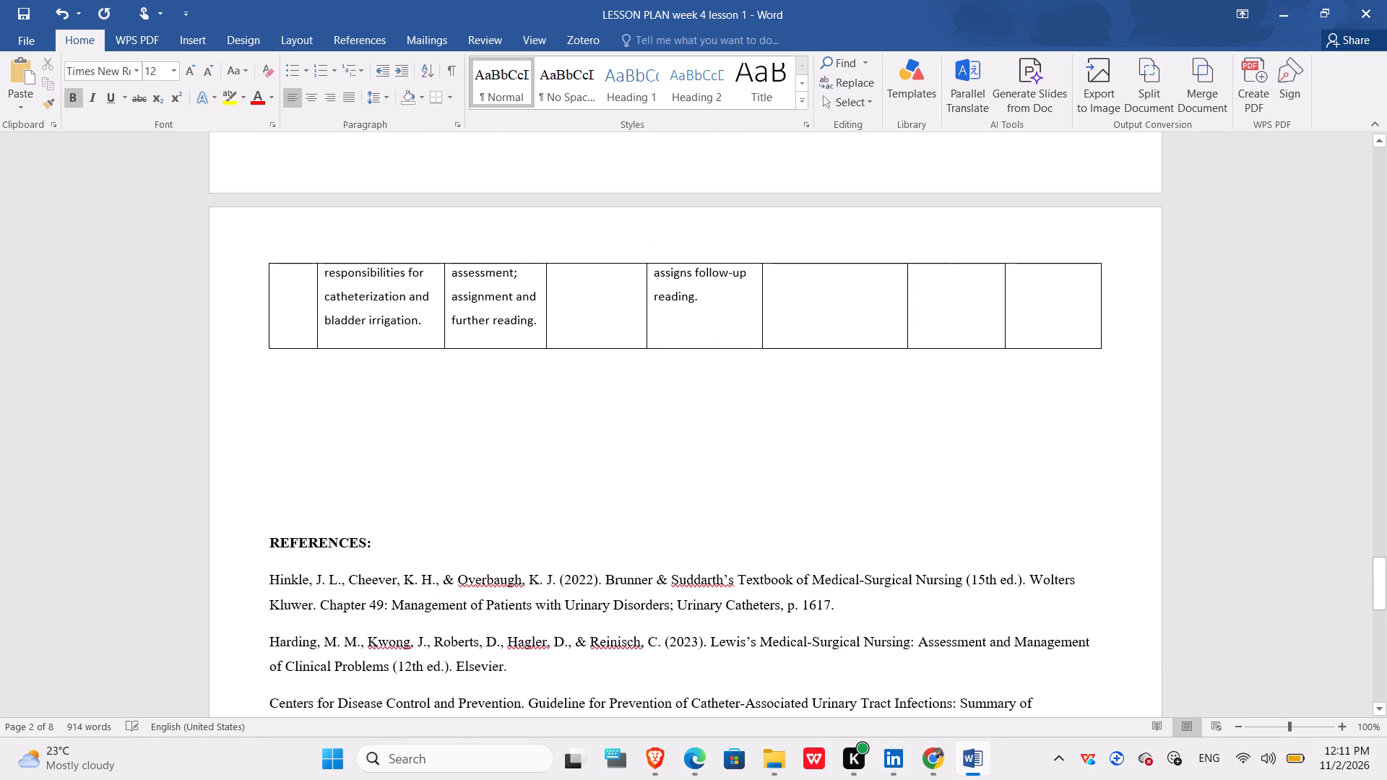
scroll(498, 549, up, 2)
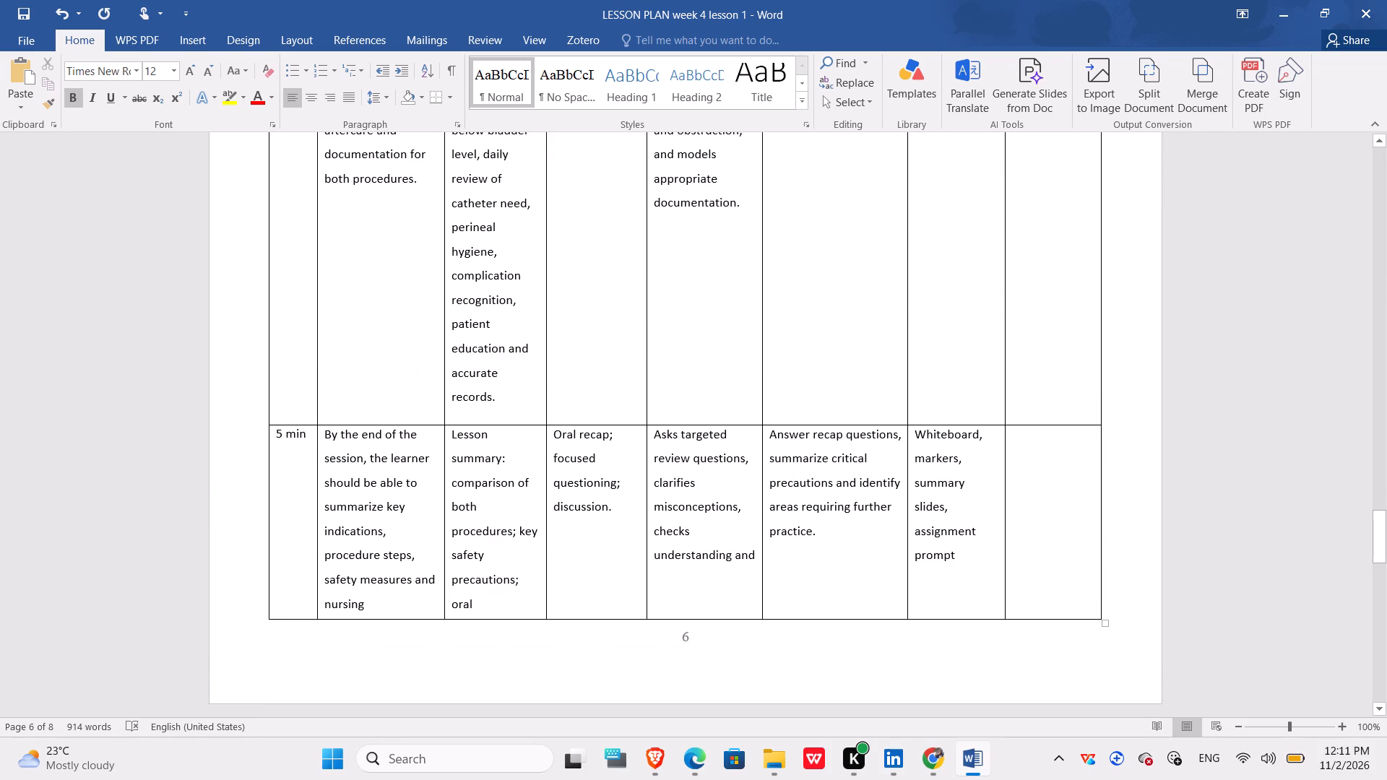
scroll(498, 549, up, 5)
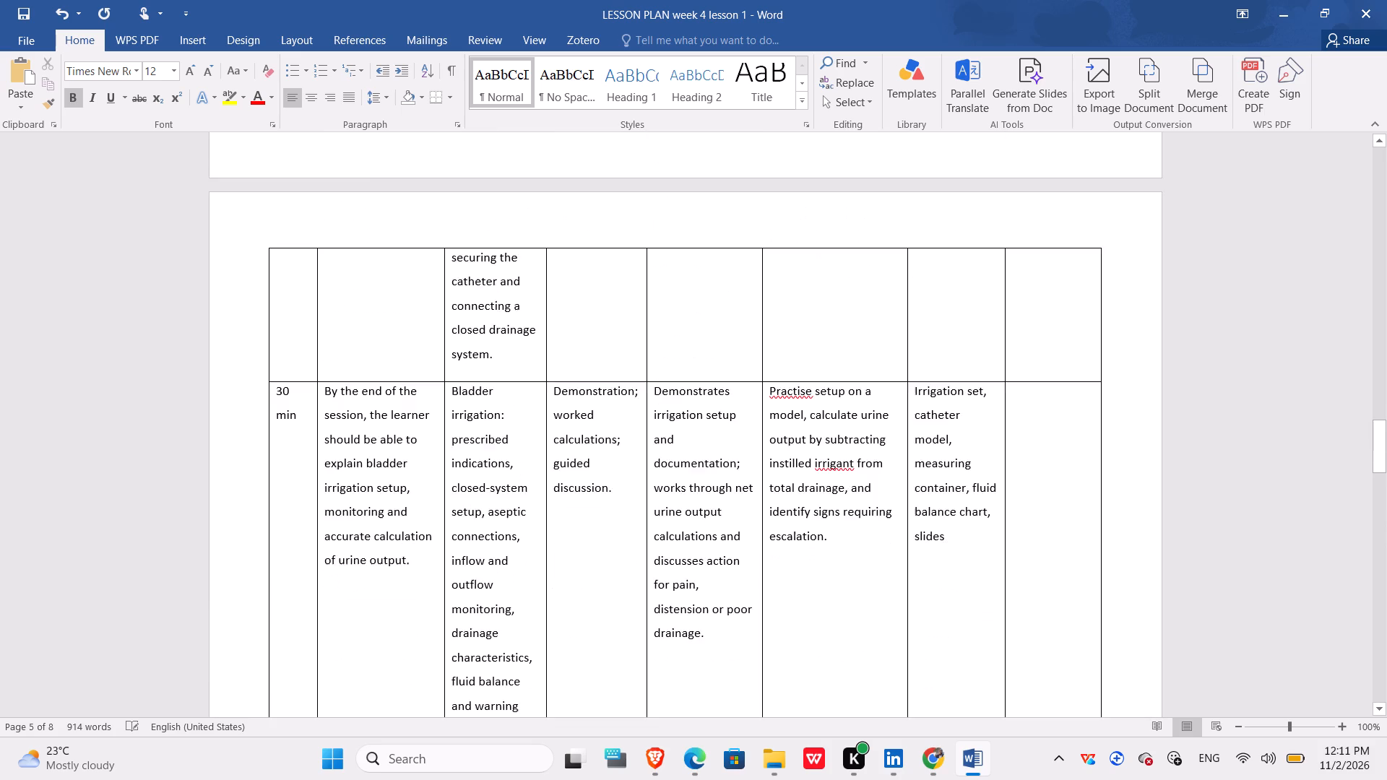
scroll(498, 549, up, 5)
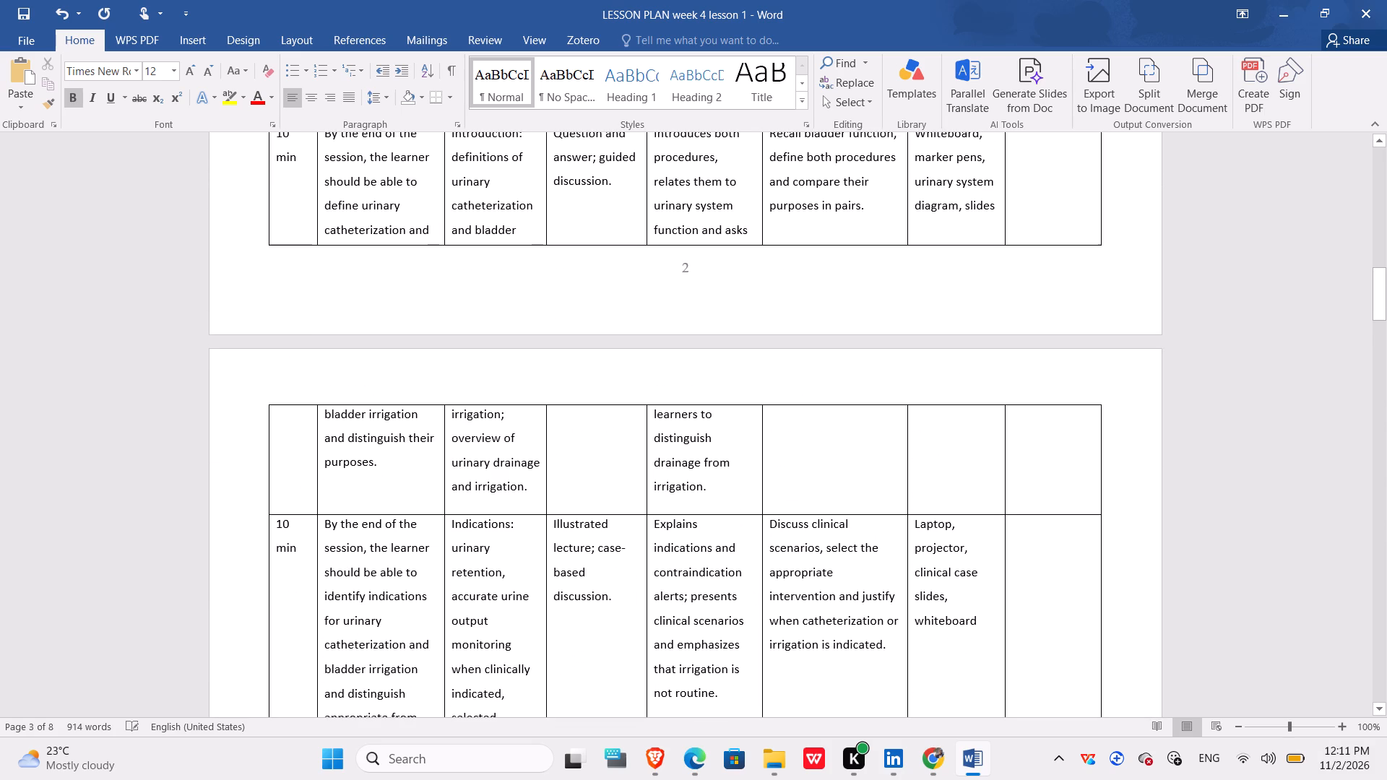
scroll(498, 549, up, 1)
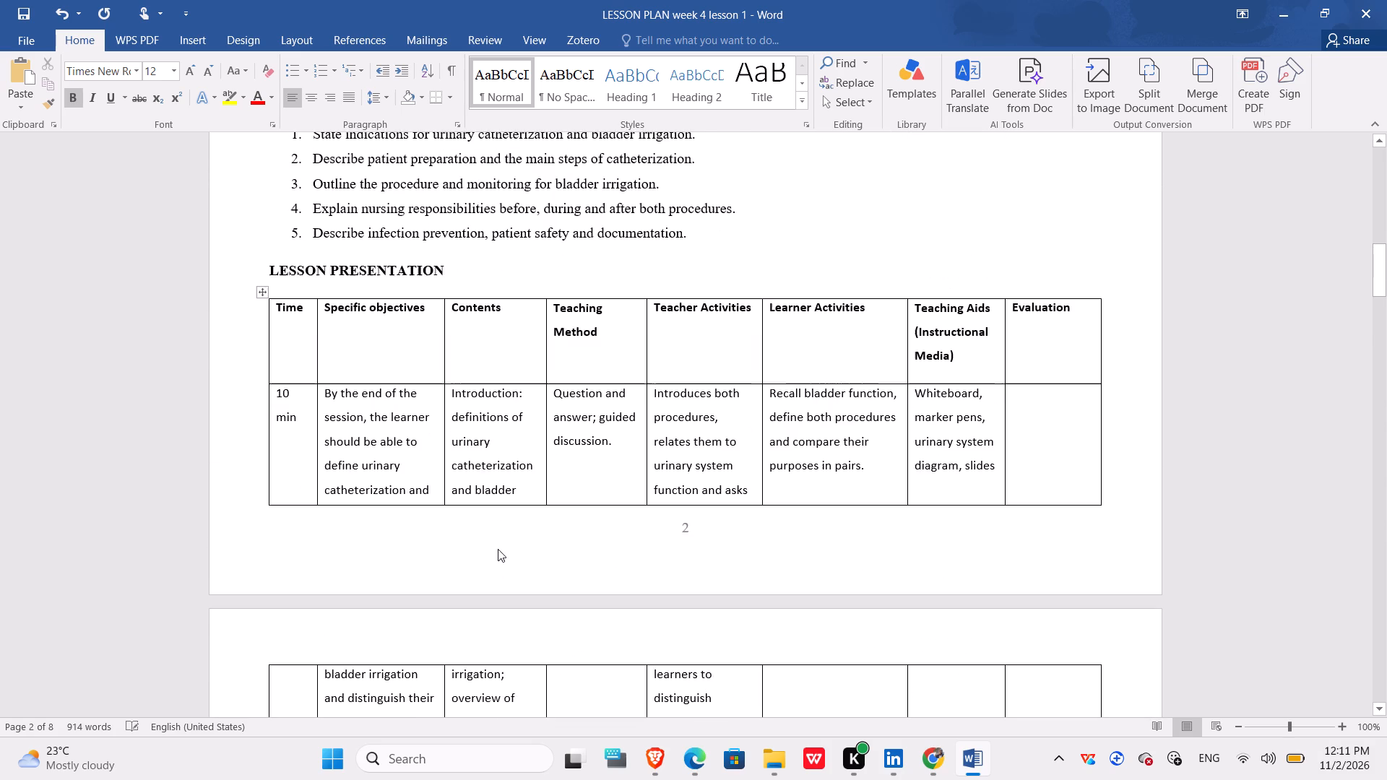
scroll(498, 549, up, 2)
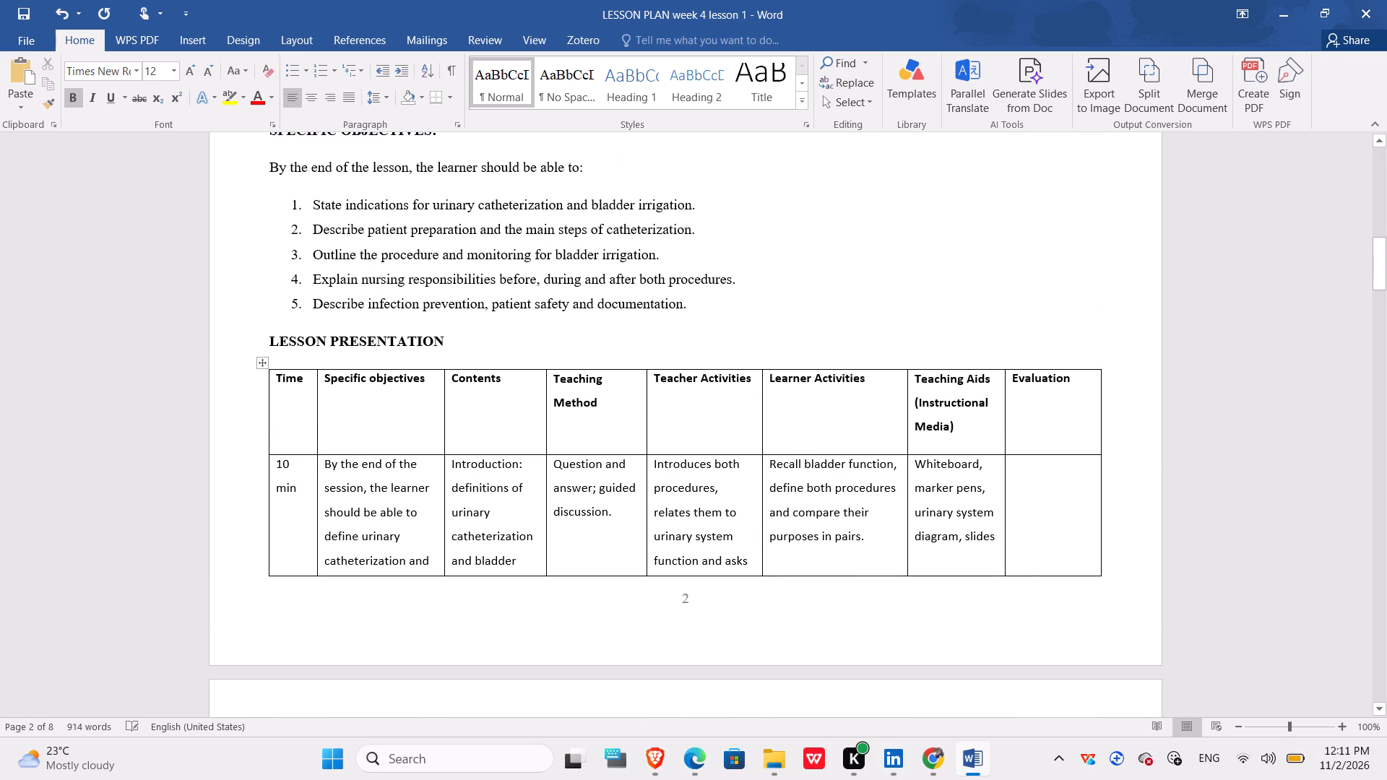
scroll(498, 549, up, 1)
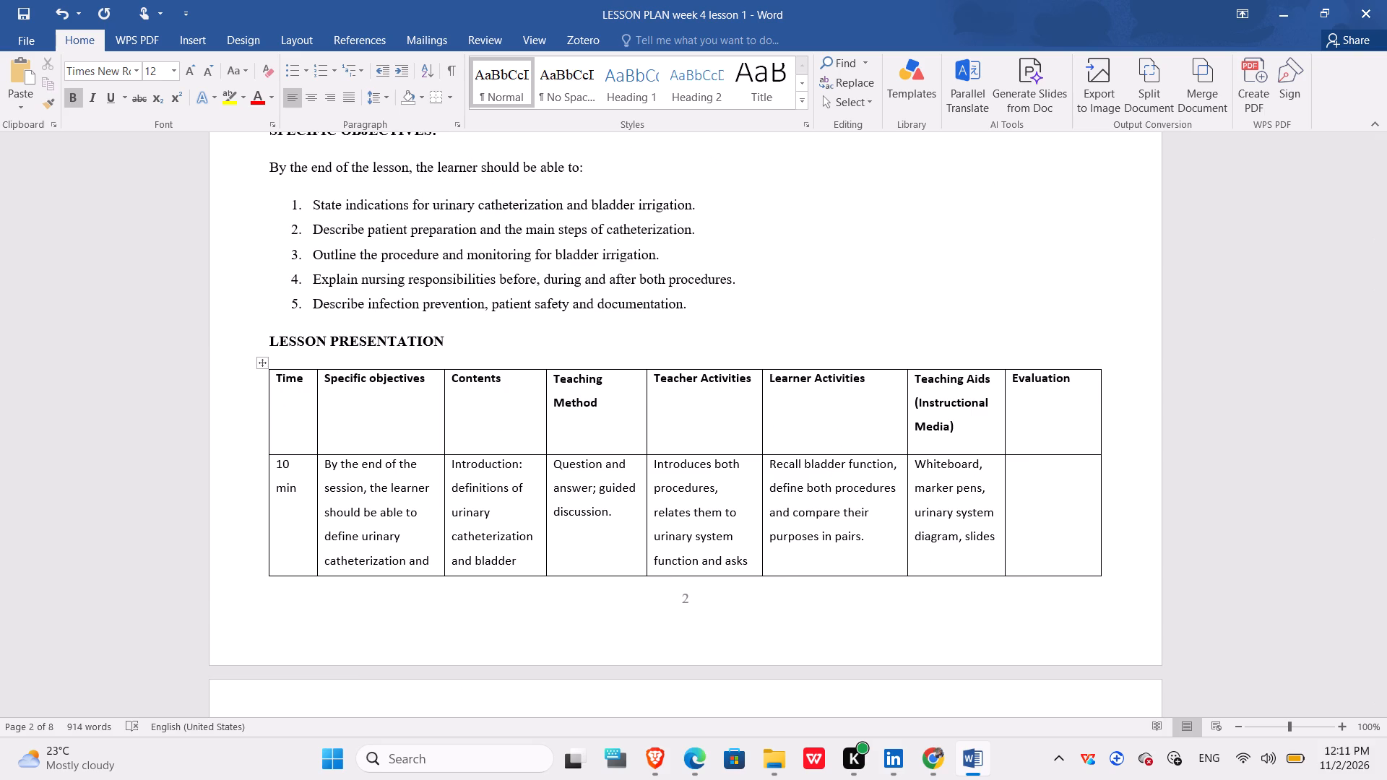
scroll(498, 549, up, 2)
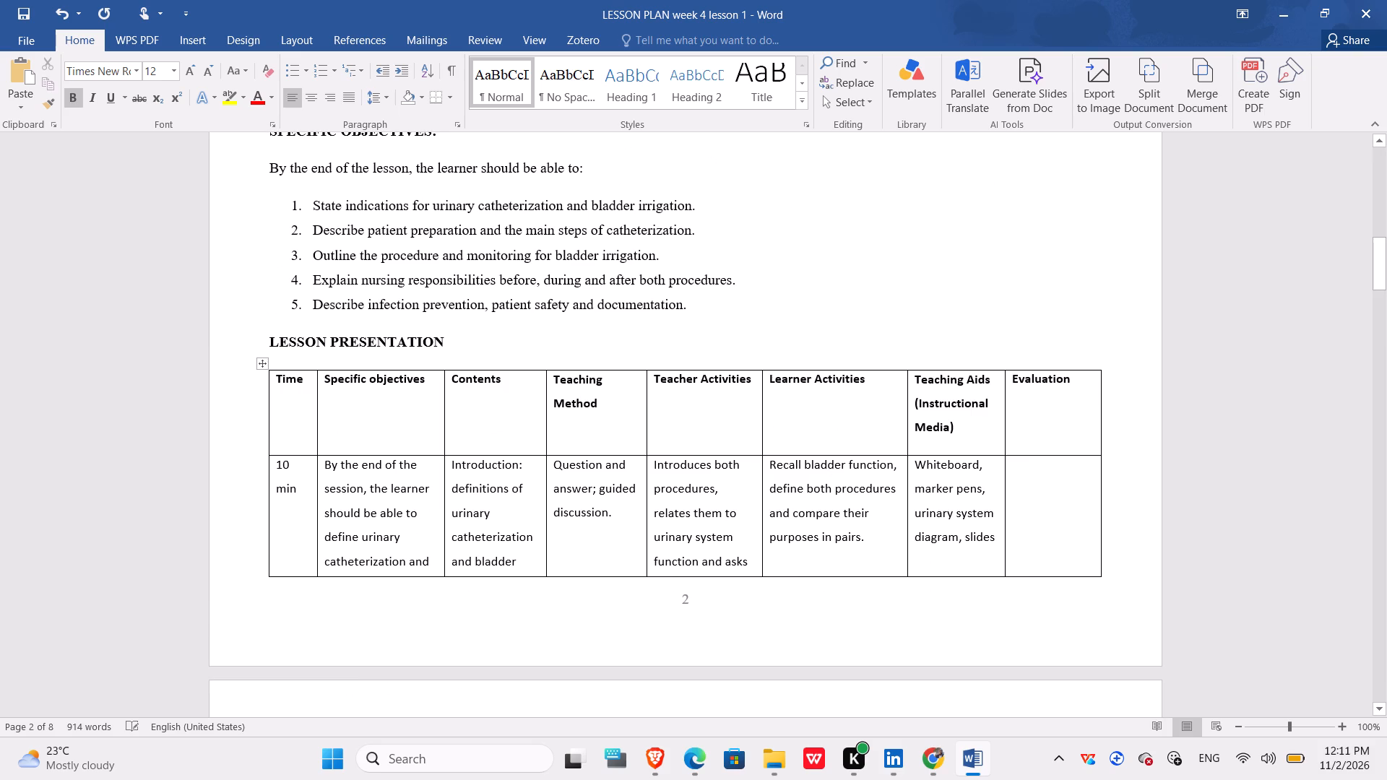
scroll(498, 549, down, 2)
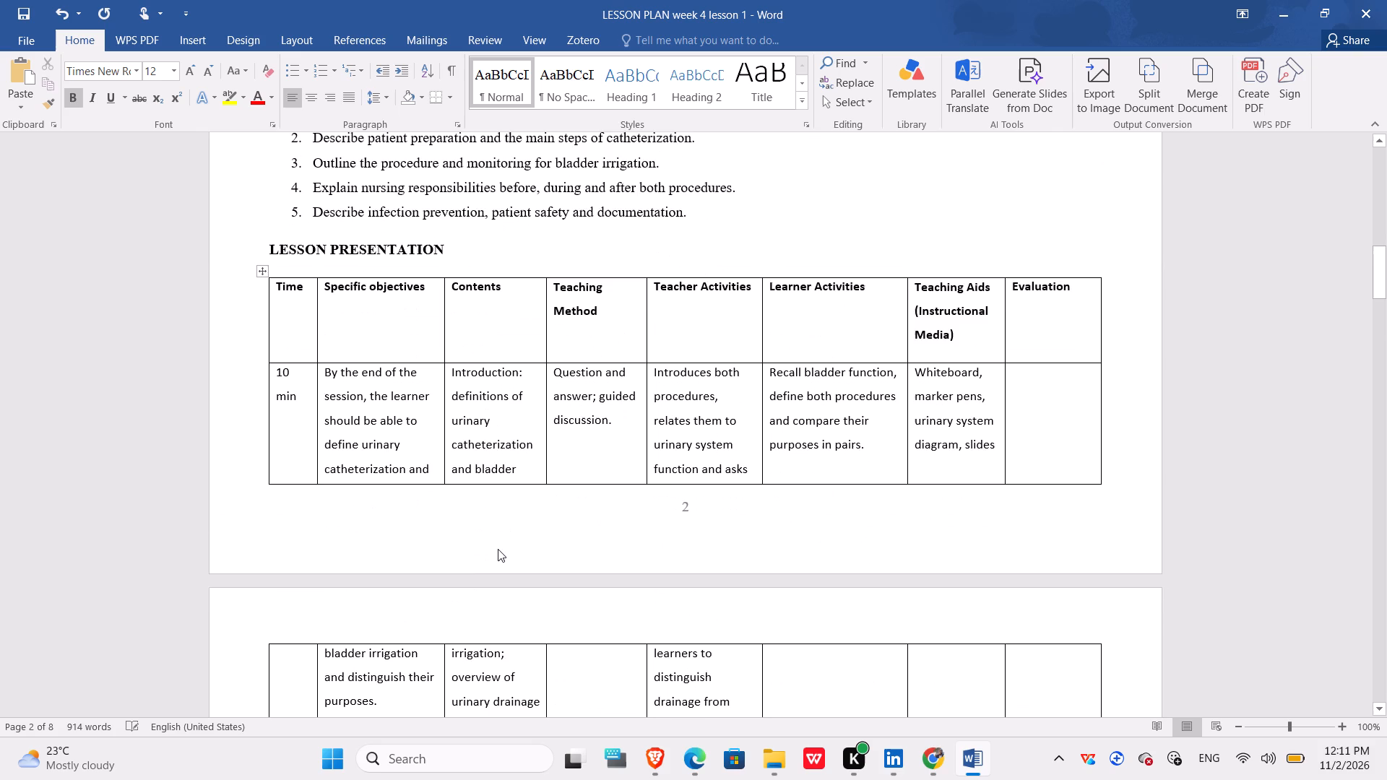
scroll(498, 549, down, 2)
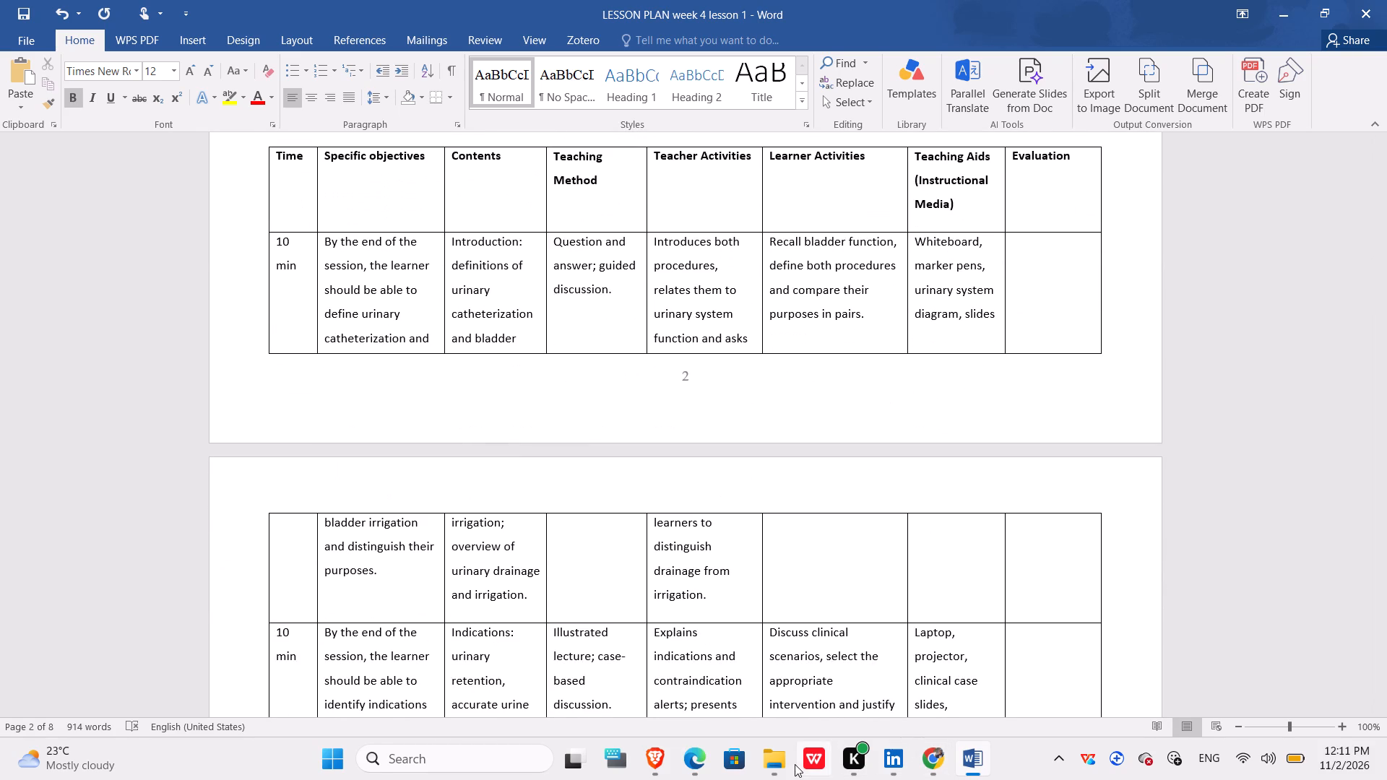
Open week 4, lesson 2 dialysis from the corrected lesson plans folder in Word 2016.
click(767, 697)
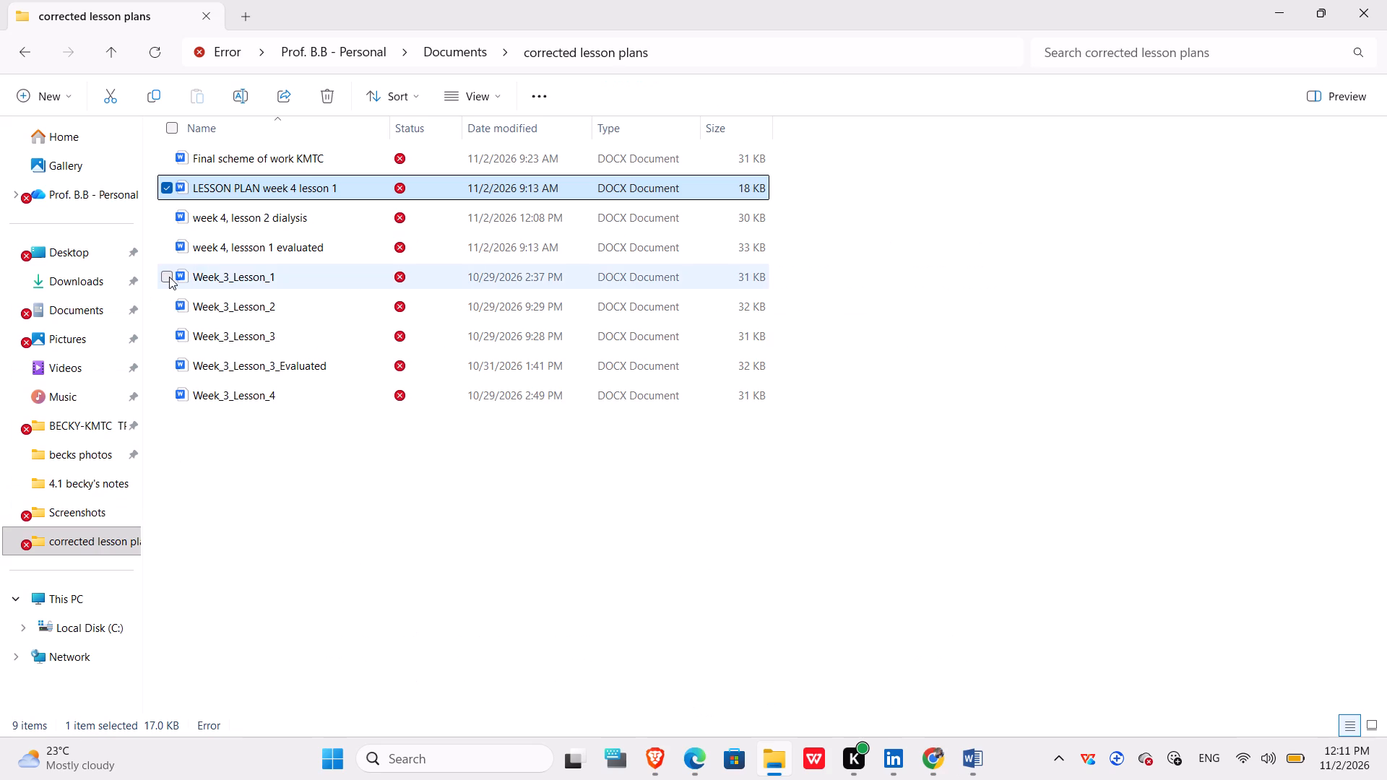
right_click(267, 224)
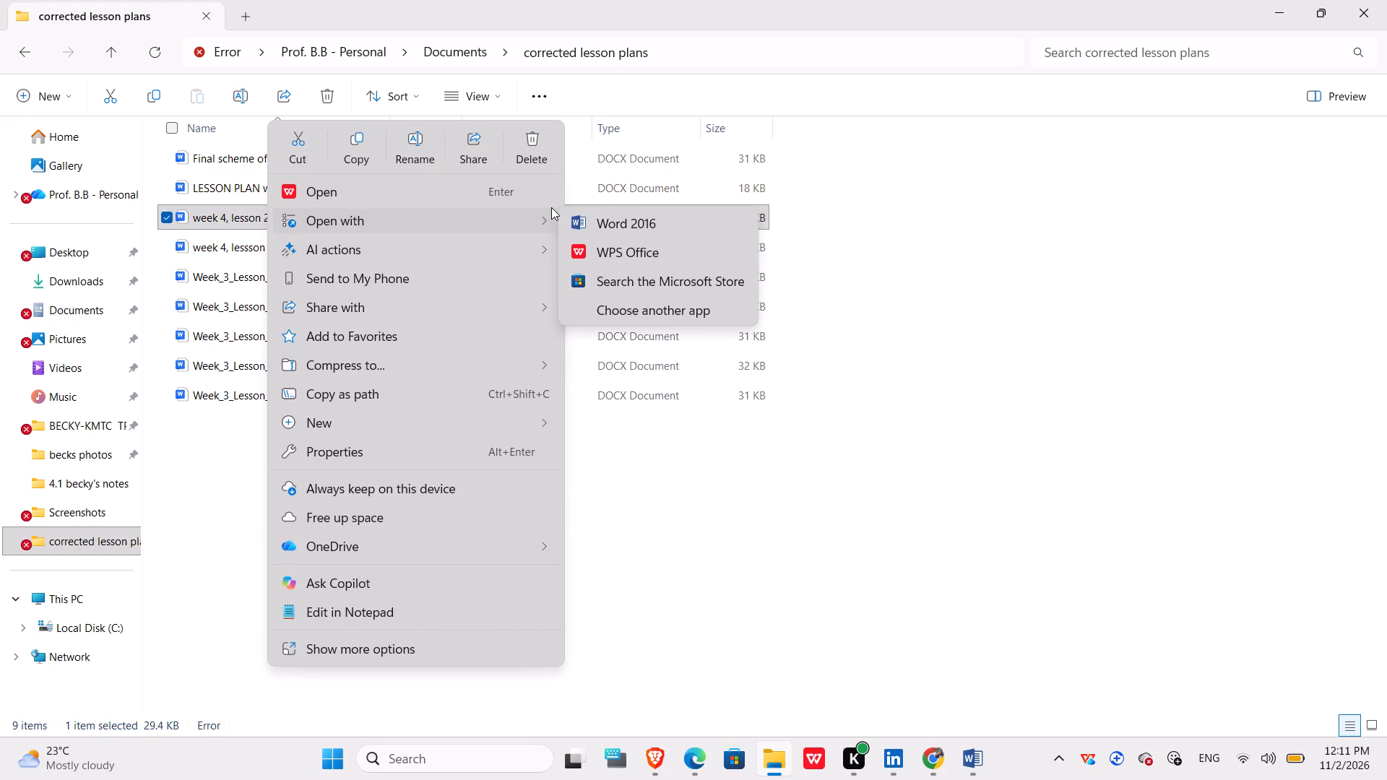
click(635, 217)
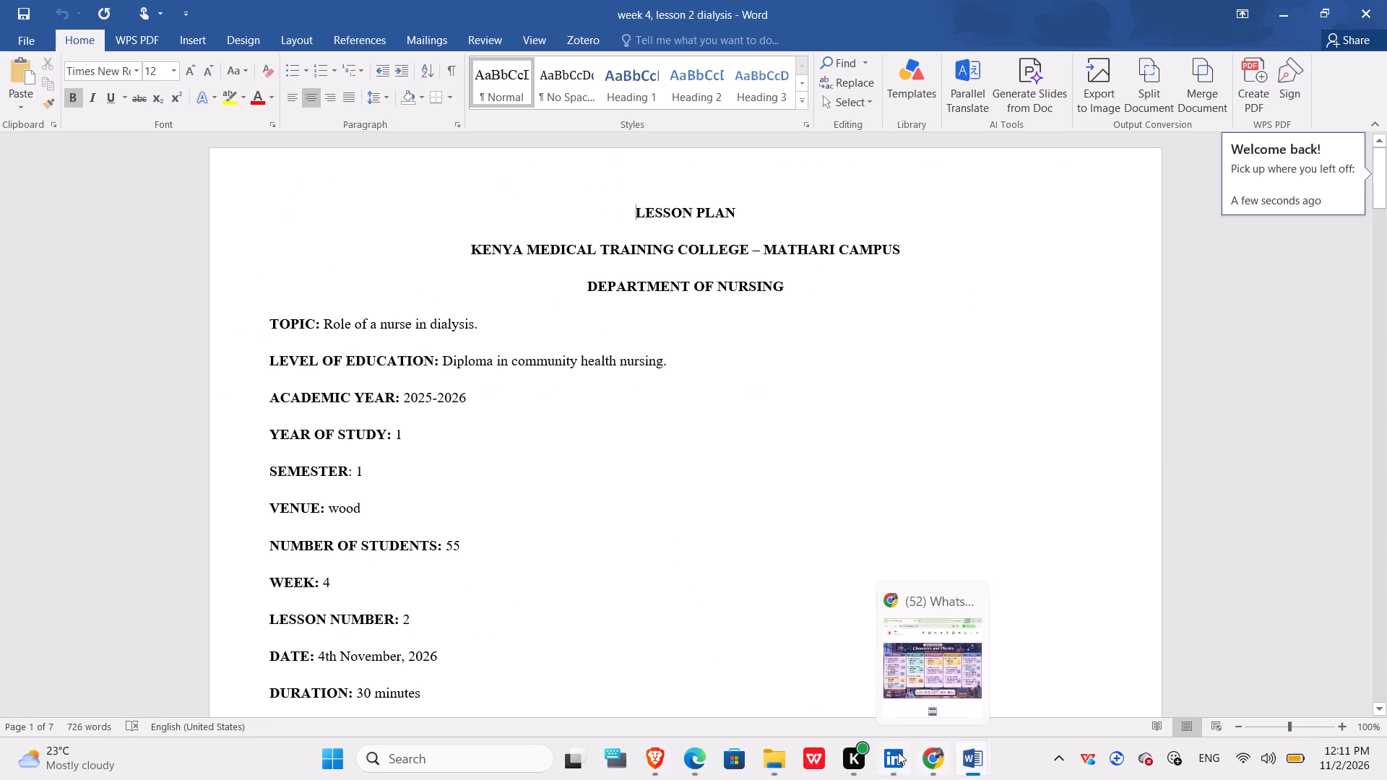
Open week 4, lessson 1 evaluated from the corrected lesson plans folder in Word 2016.
click(772, 677)
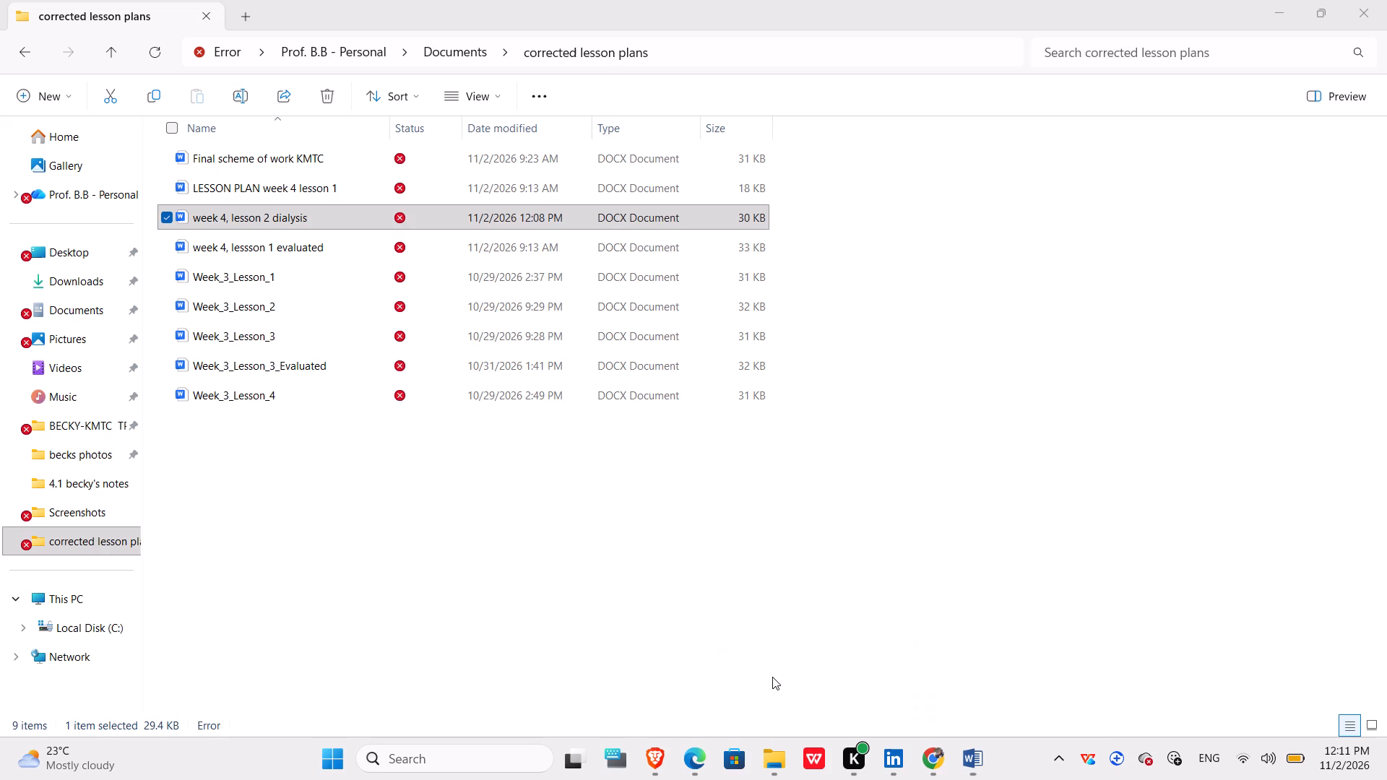
right_click(326, 253)
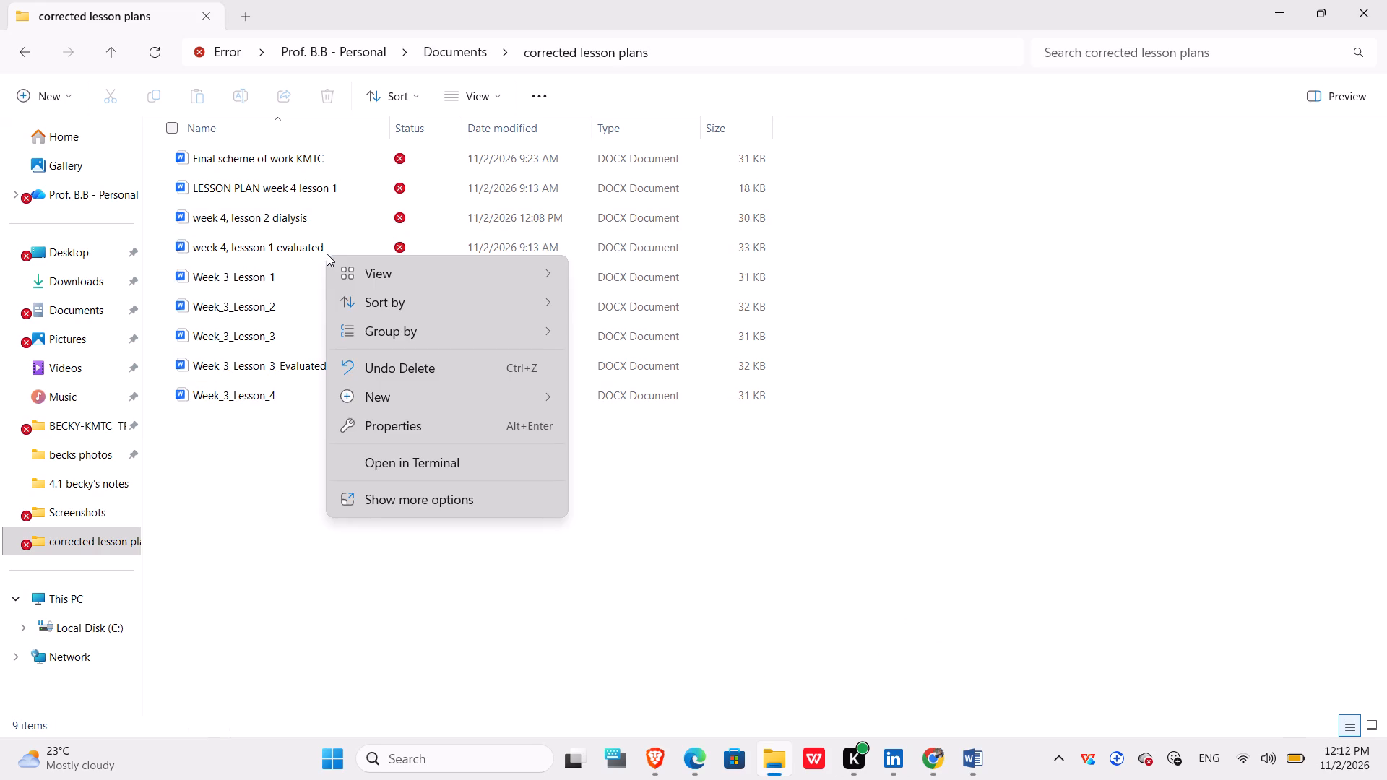
right_click(334, 250)
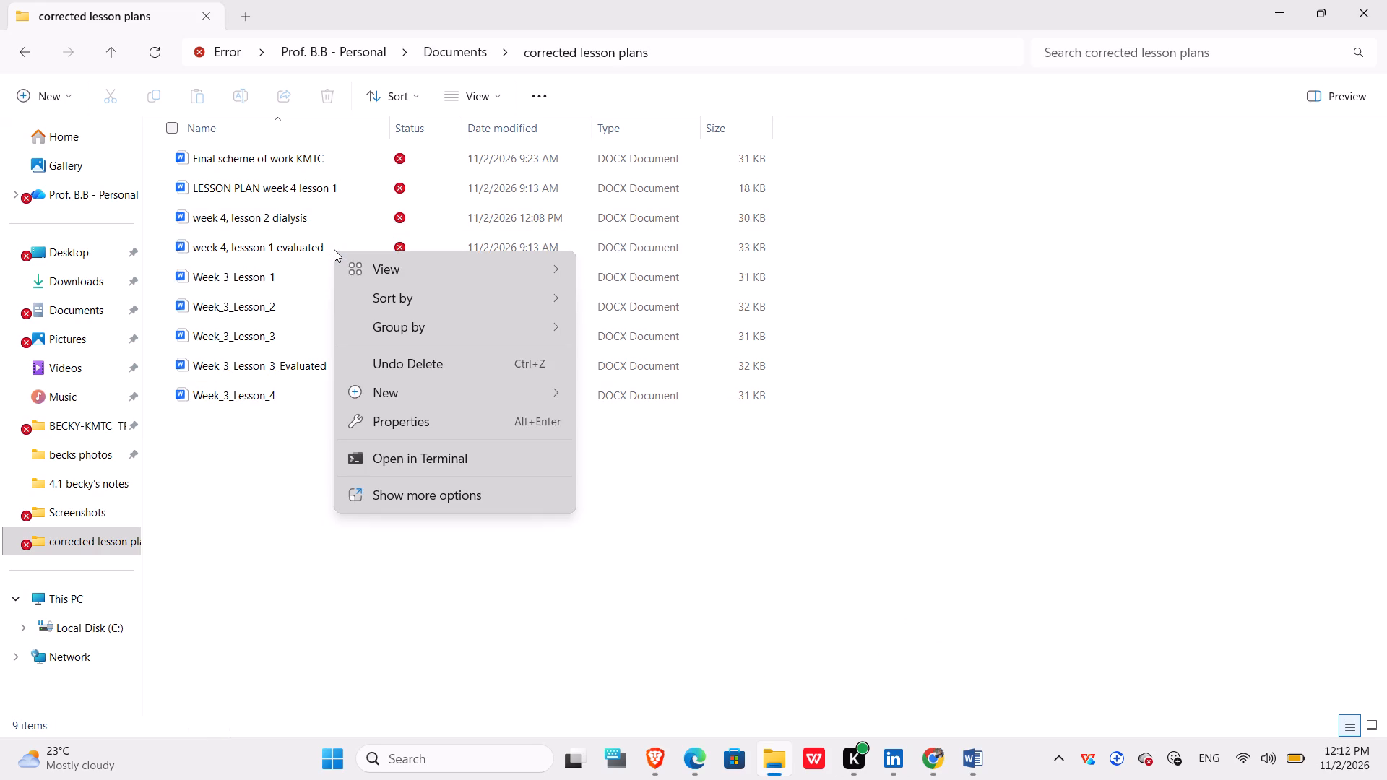
right_click(334, 249)
right_click(334, 249)
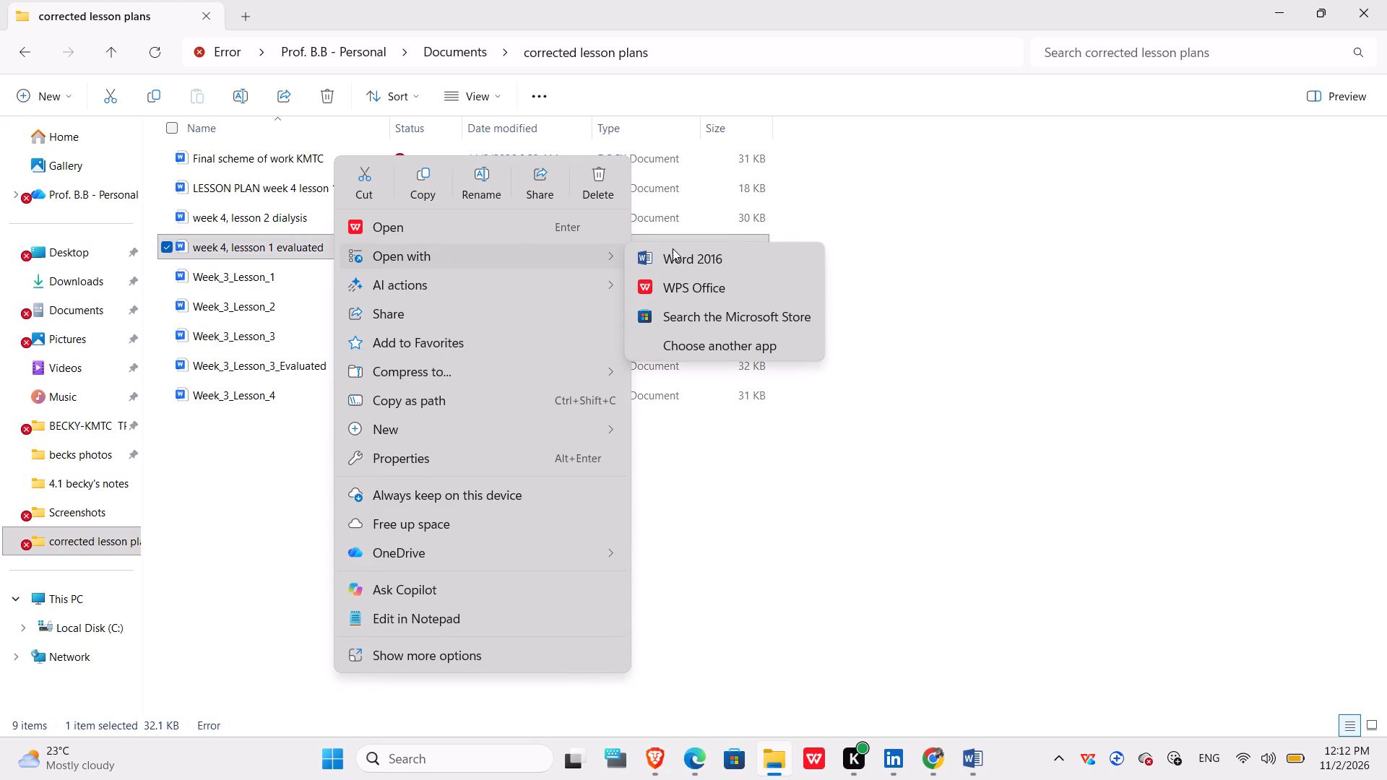
click(675, 248)
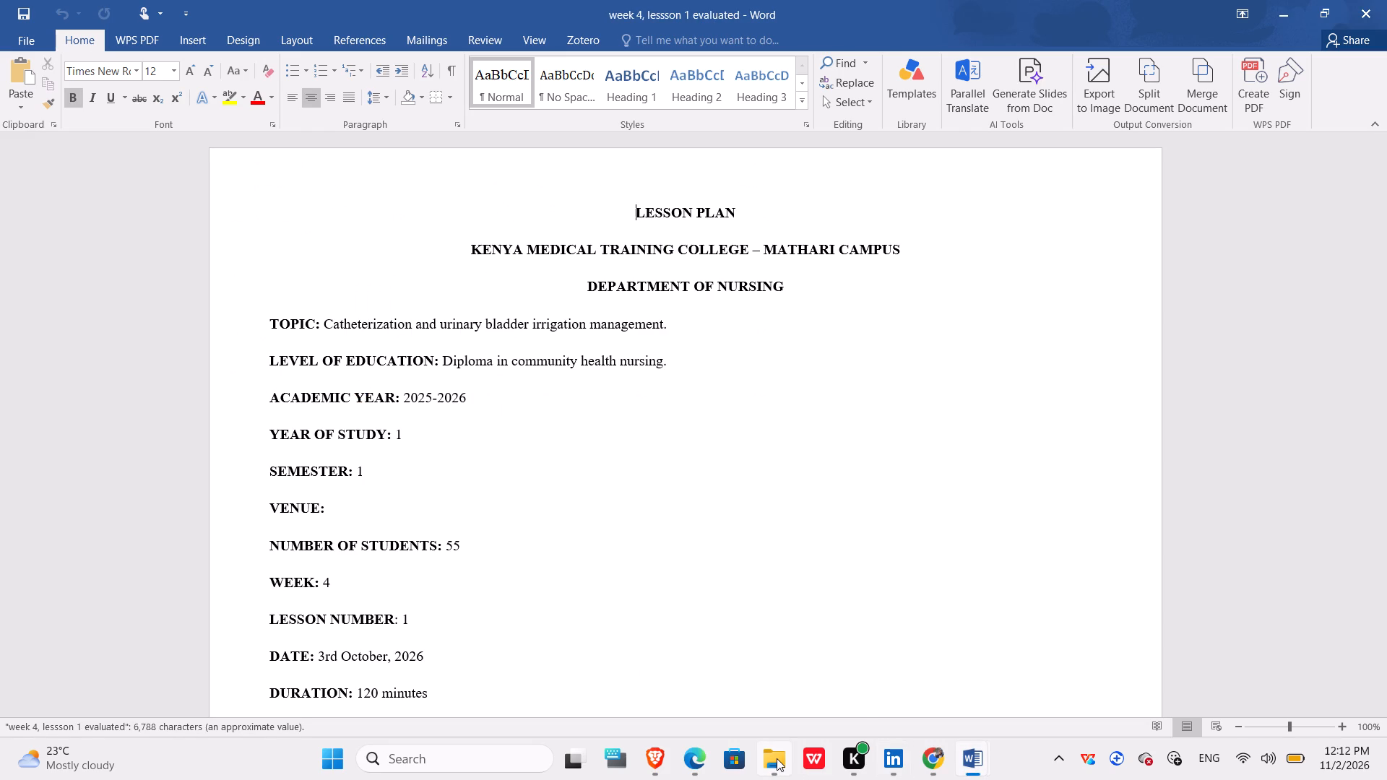
Open Week_4_Lesson_2 from the BECKY-KMTC TPDOCUMENTS folder in Word 2016.
click(779, 706)
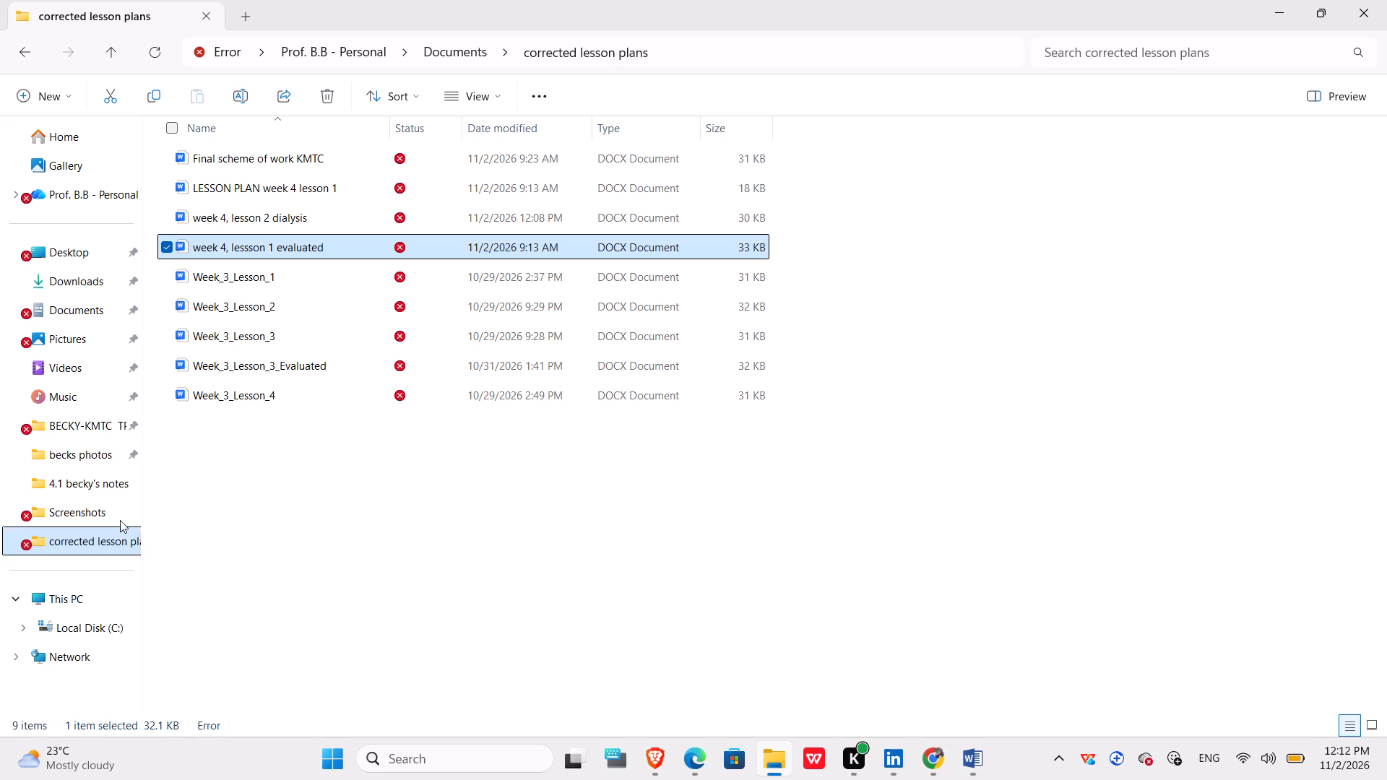
click(87, 424)
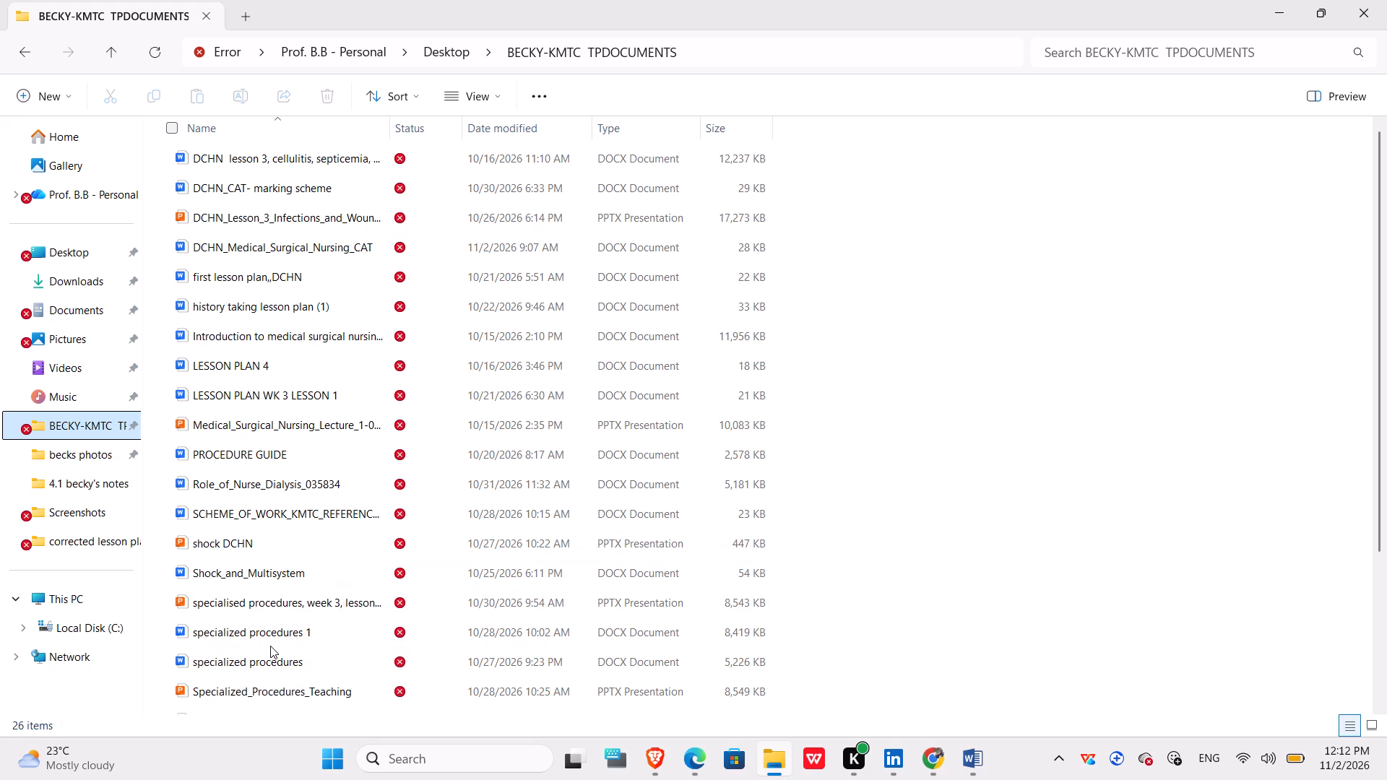
scroll(267, 578, down, 6)
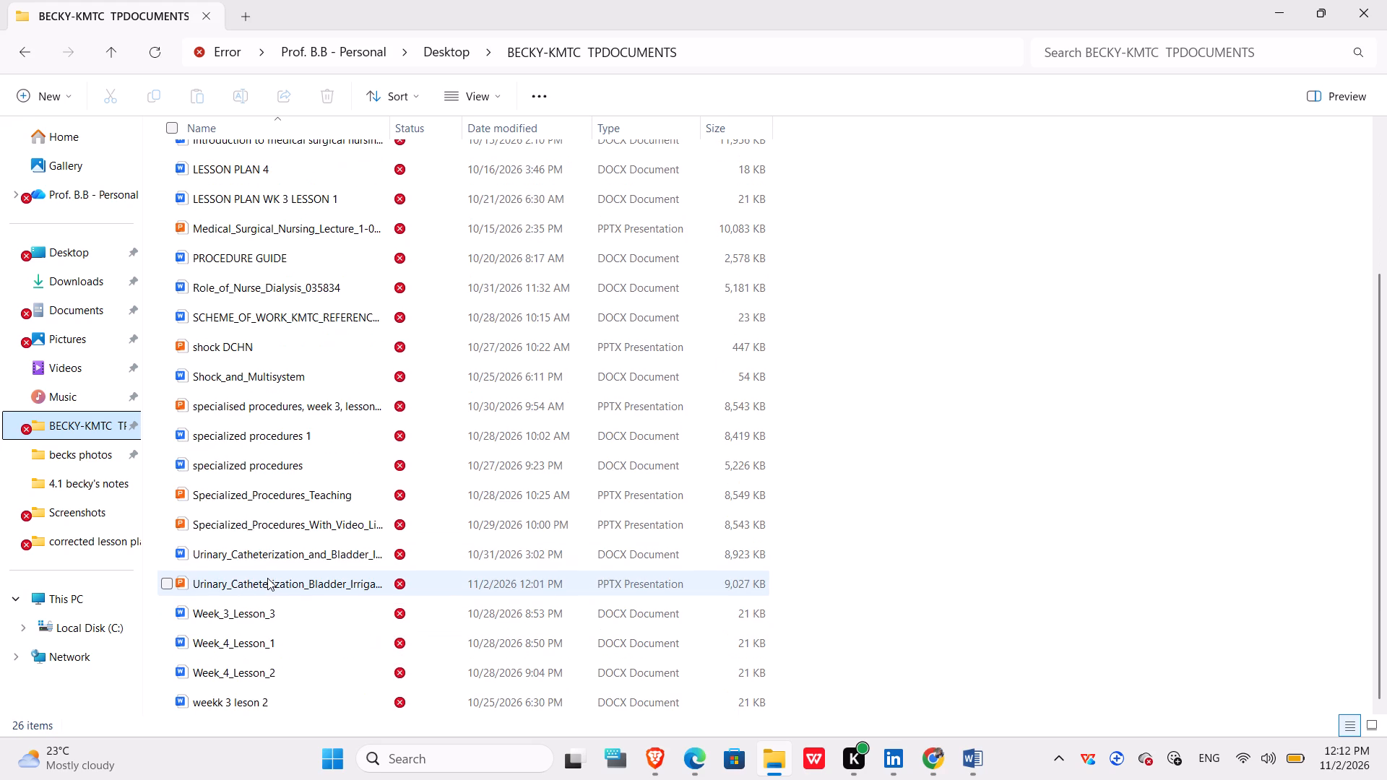
scroll(267, 578, down, 3)
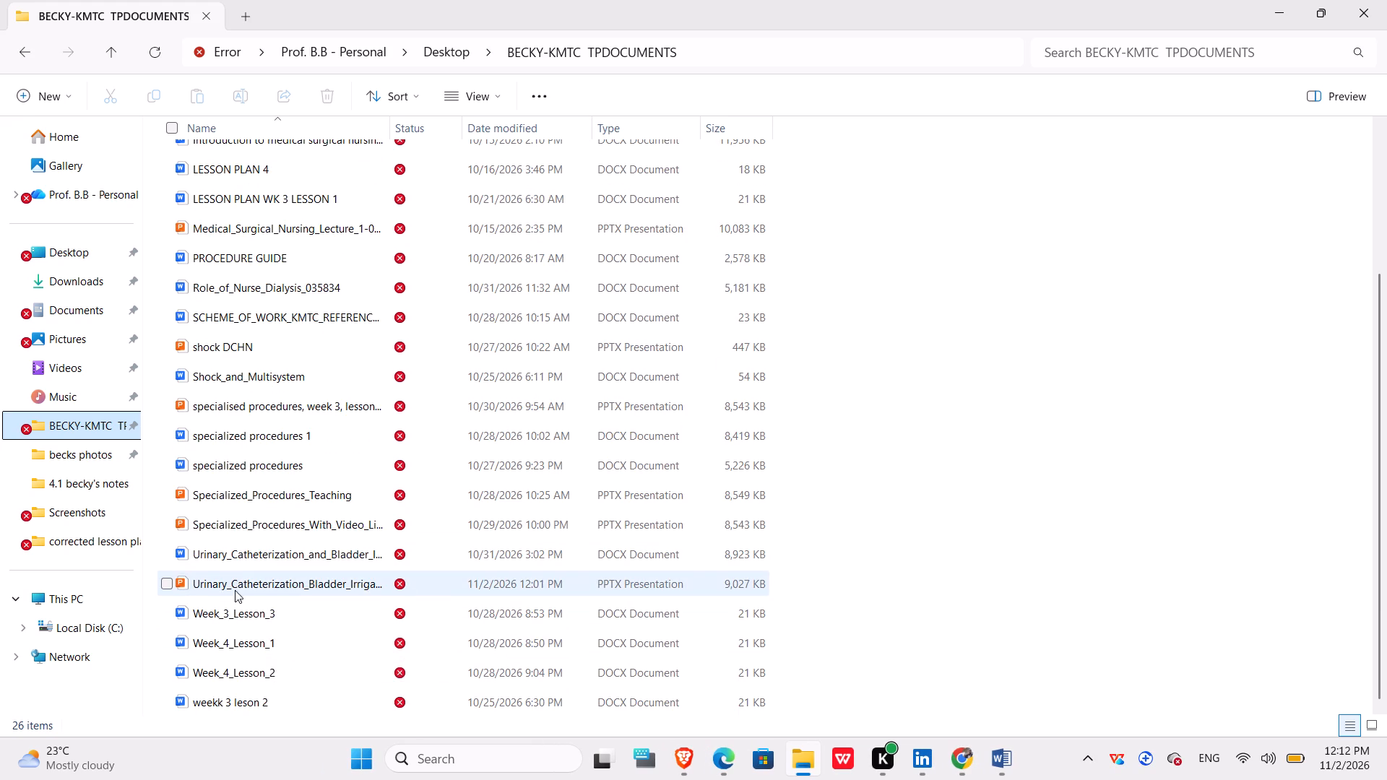
right_click(246, 672)
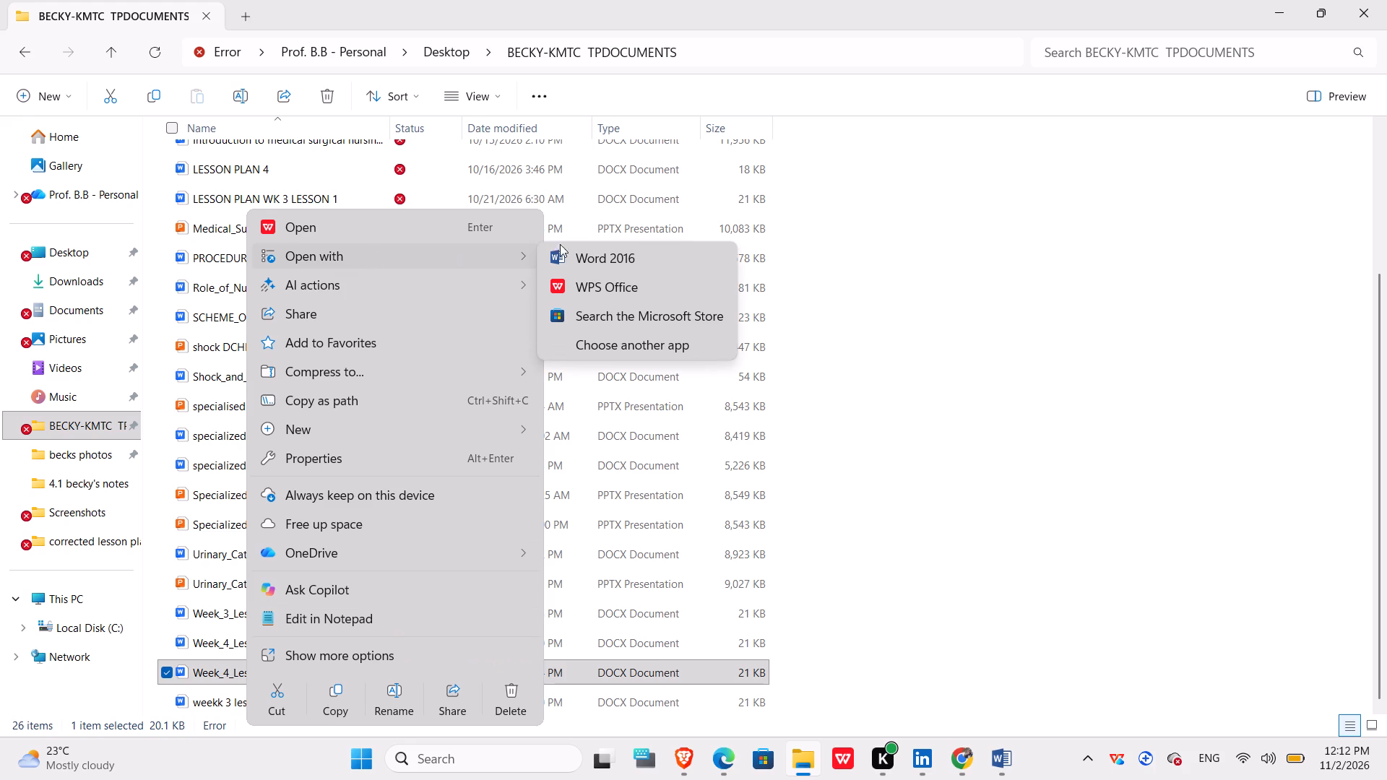
click(582, 253)
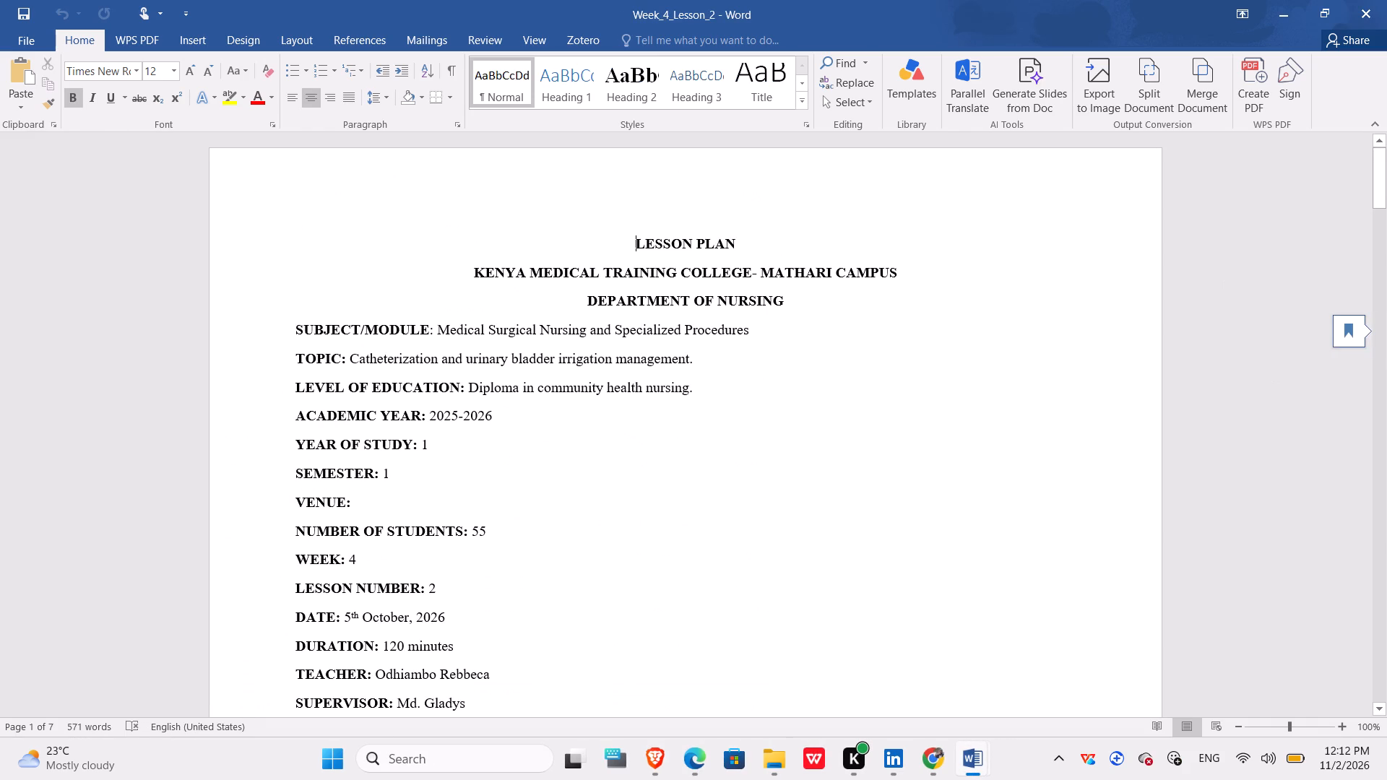
Copy the RFERENCE column of the 3.0 Lesson Plan table in Week_4_Lesson_2, then close that document.
scroll(604, 394, down, 2)
scroll(604, 394, up, 3)
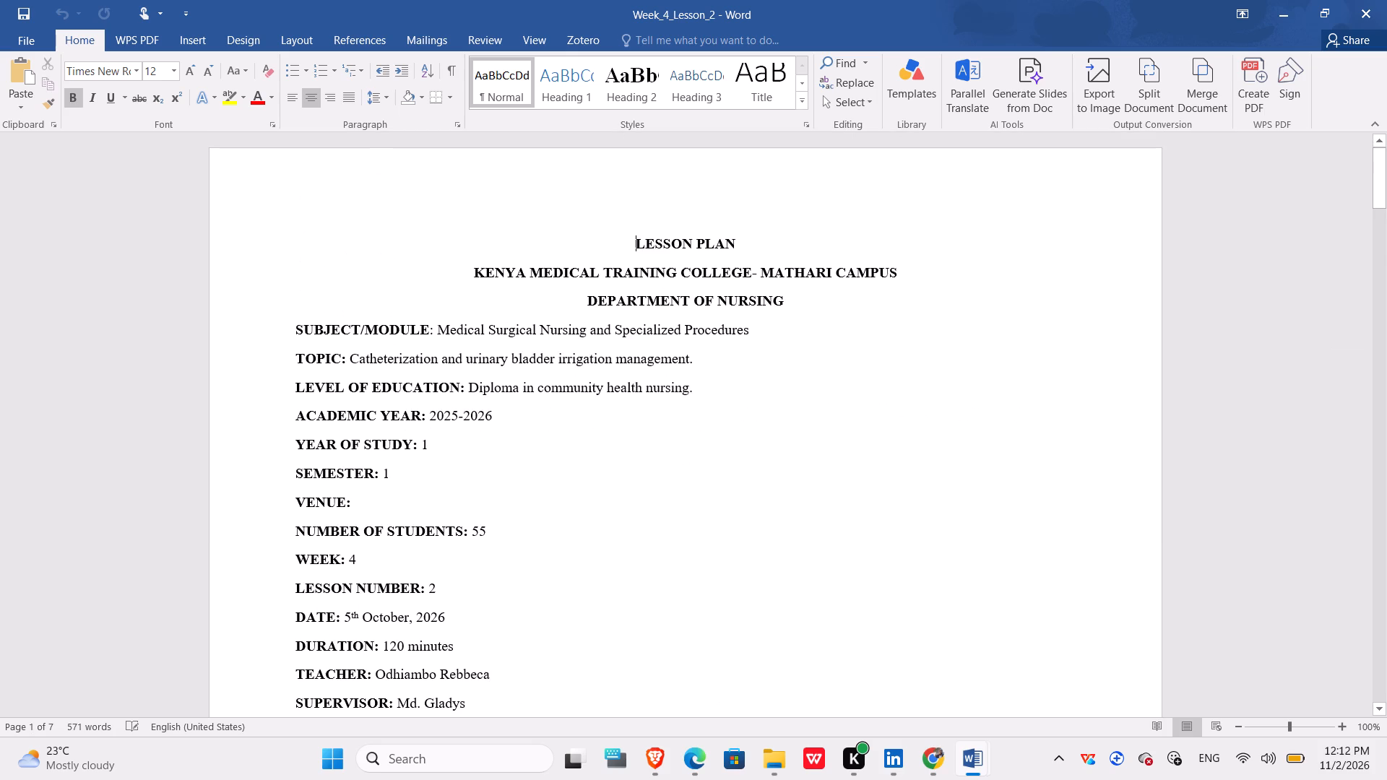
scroll(604, 394, down, 4)
scroll(604, 394, up, 1)
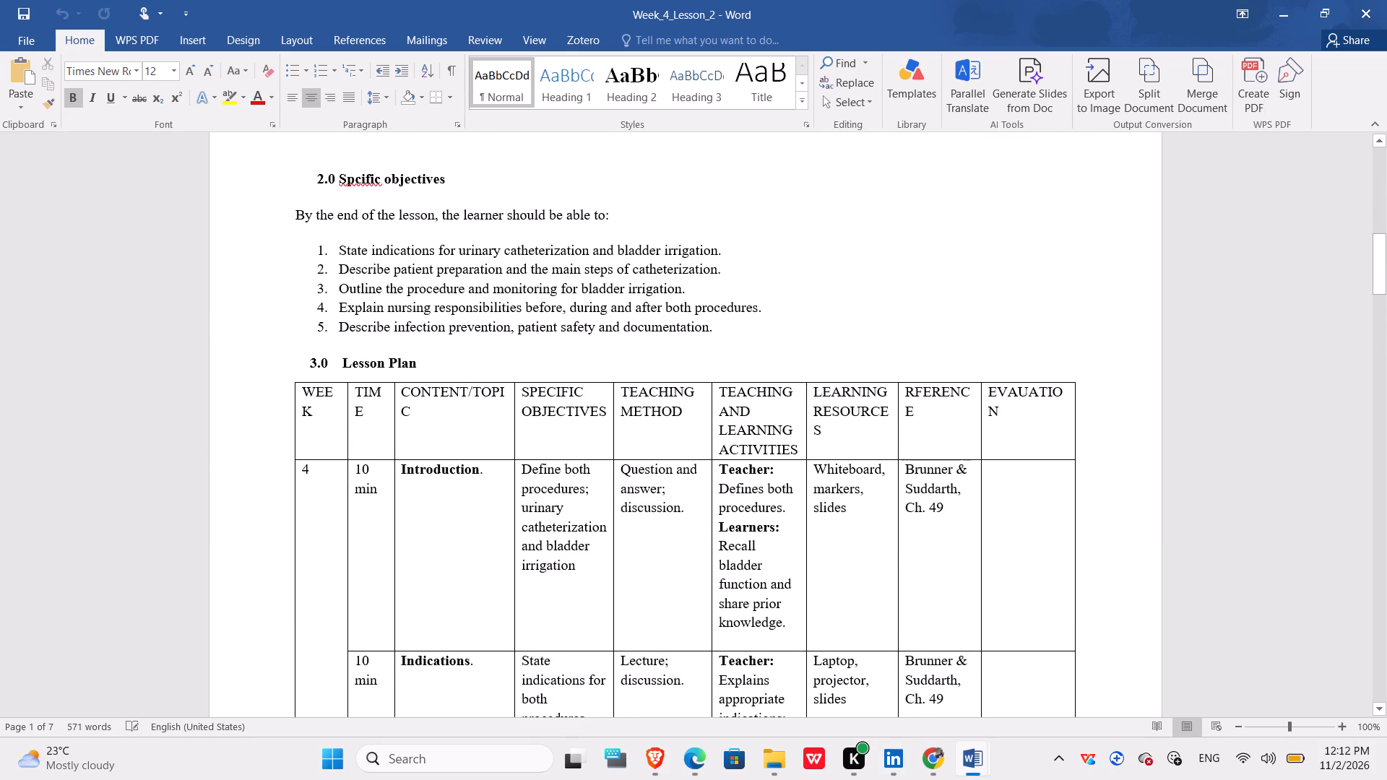
scroll(604, 394, down, 1)
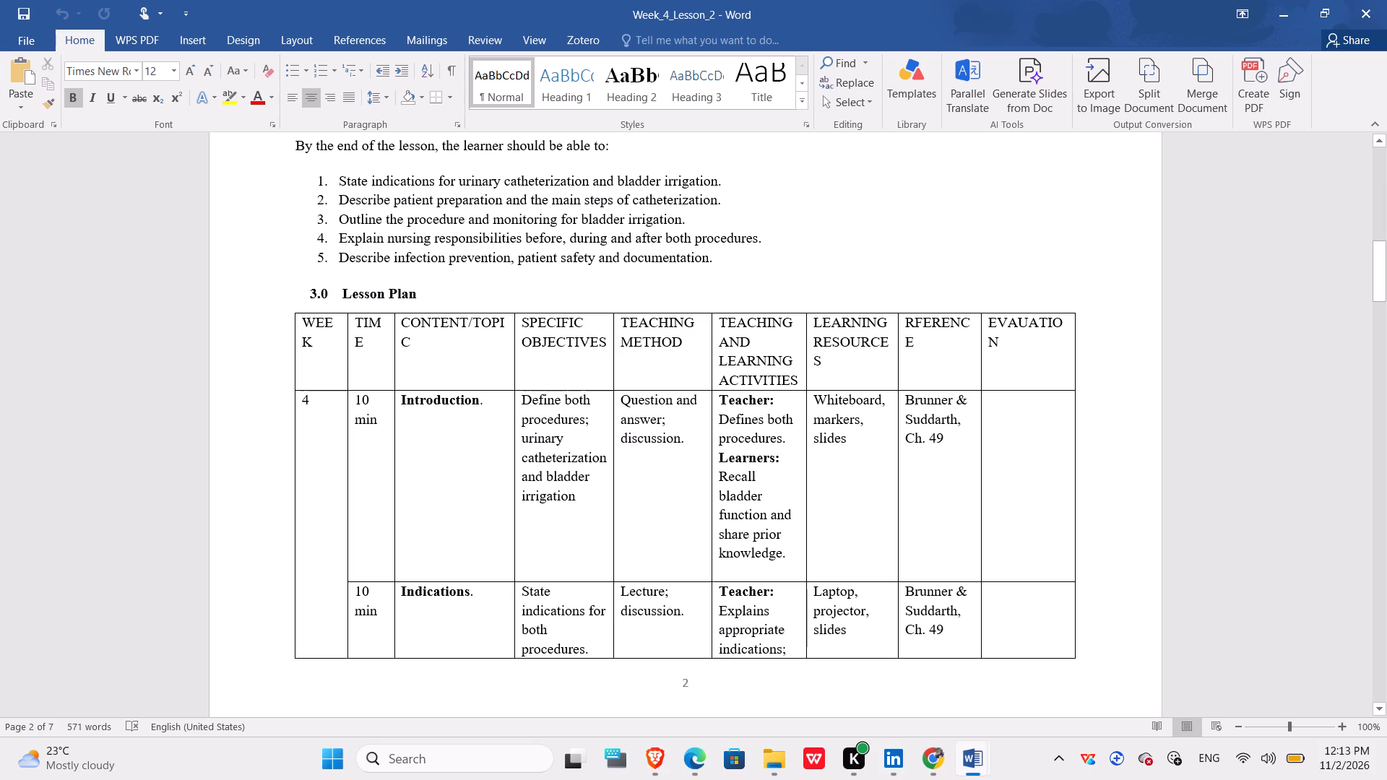
drag(944, 298, 922, 305)
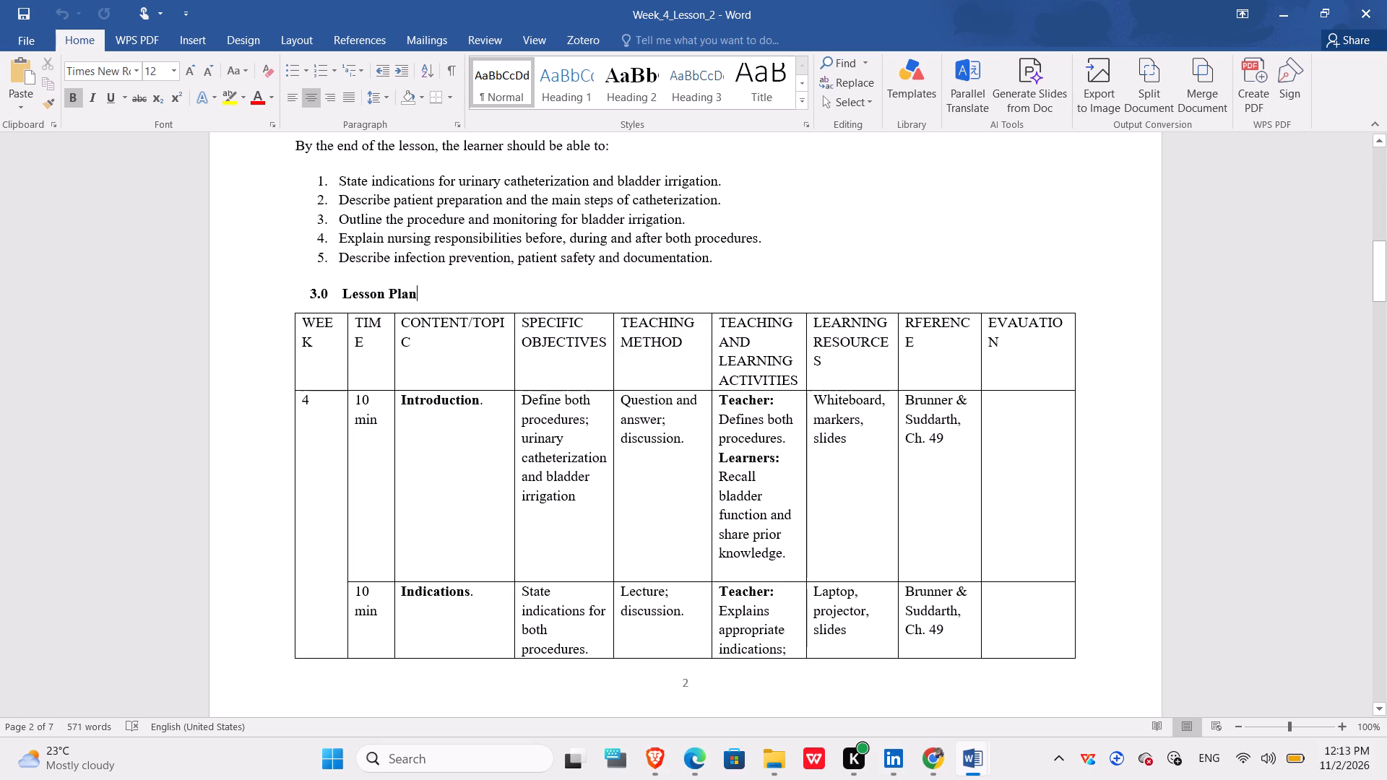
drag(922, 305, 922, 311)
click(922, 311)
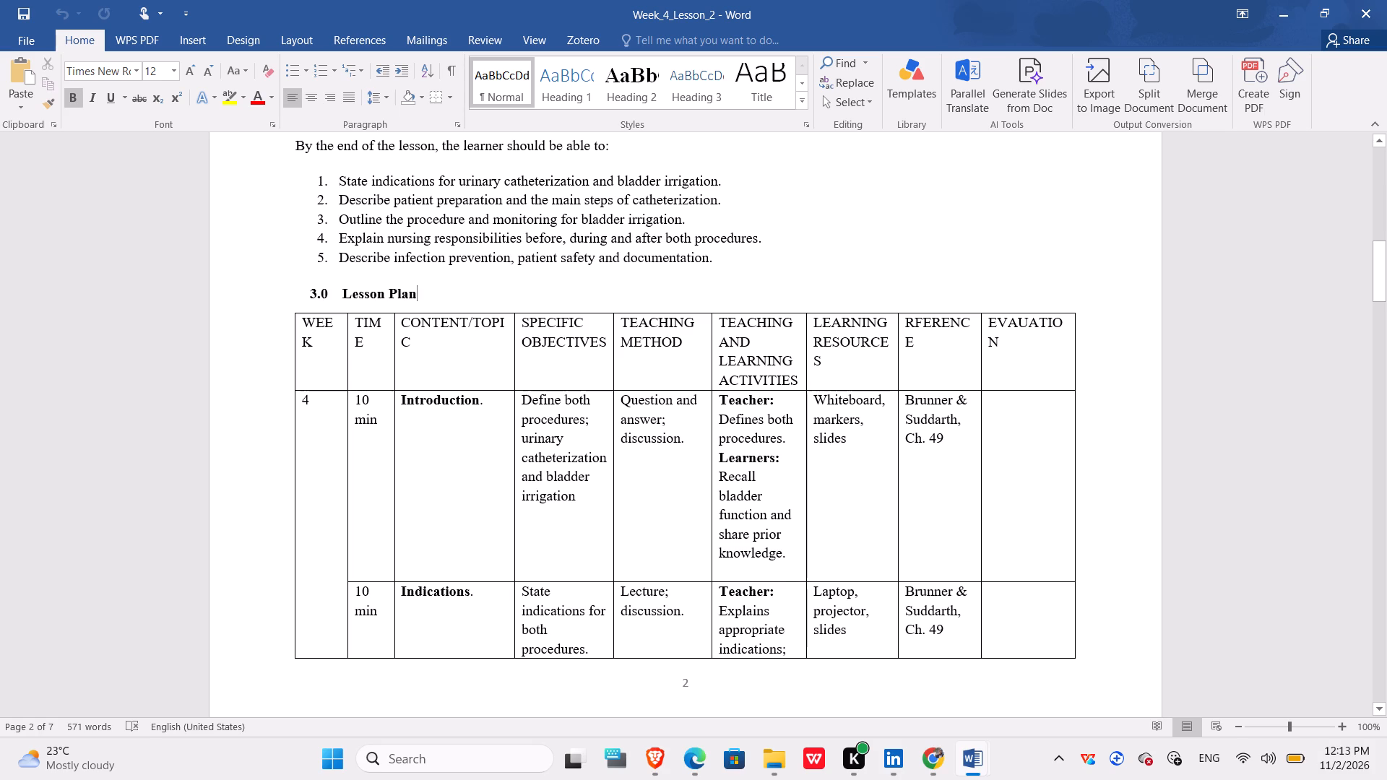
click(925, 316)
click(918, 313)
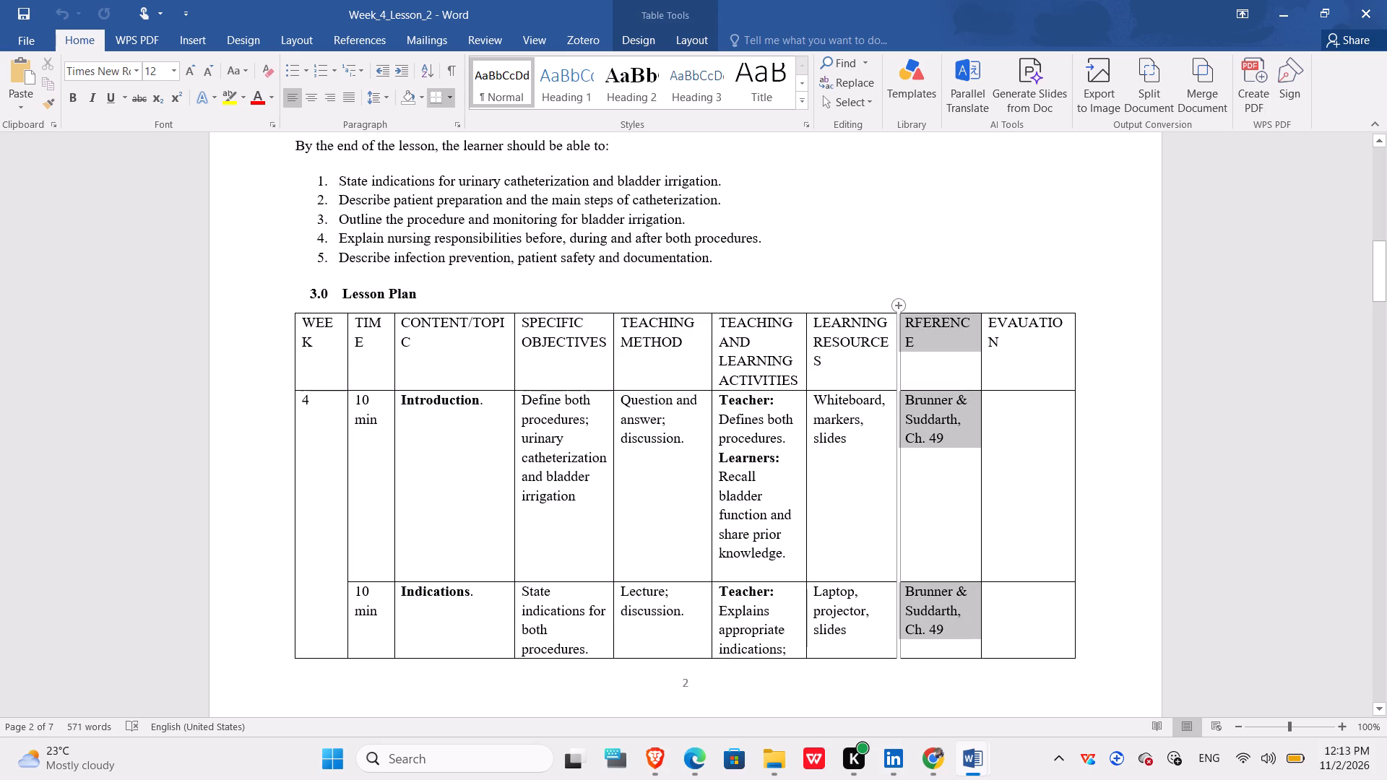
key(ctrl+c)
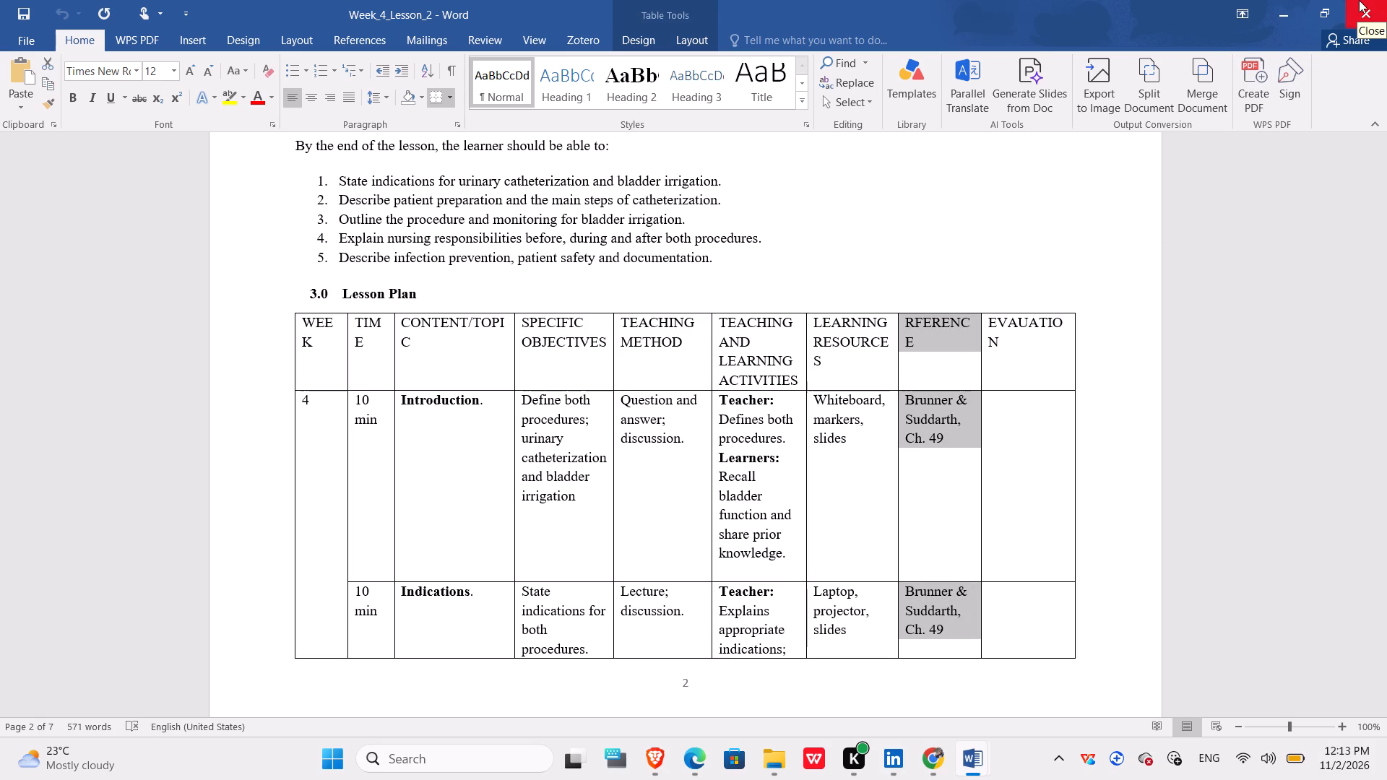
click(1365, 0)
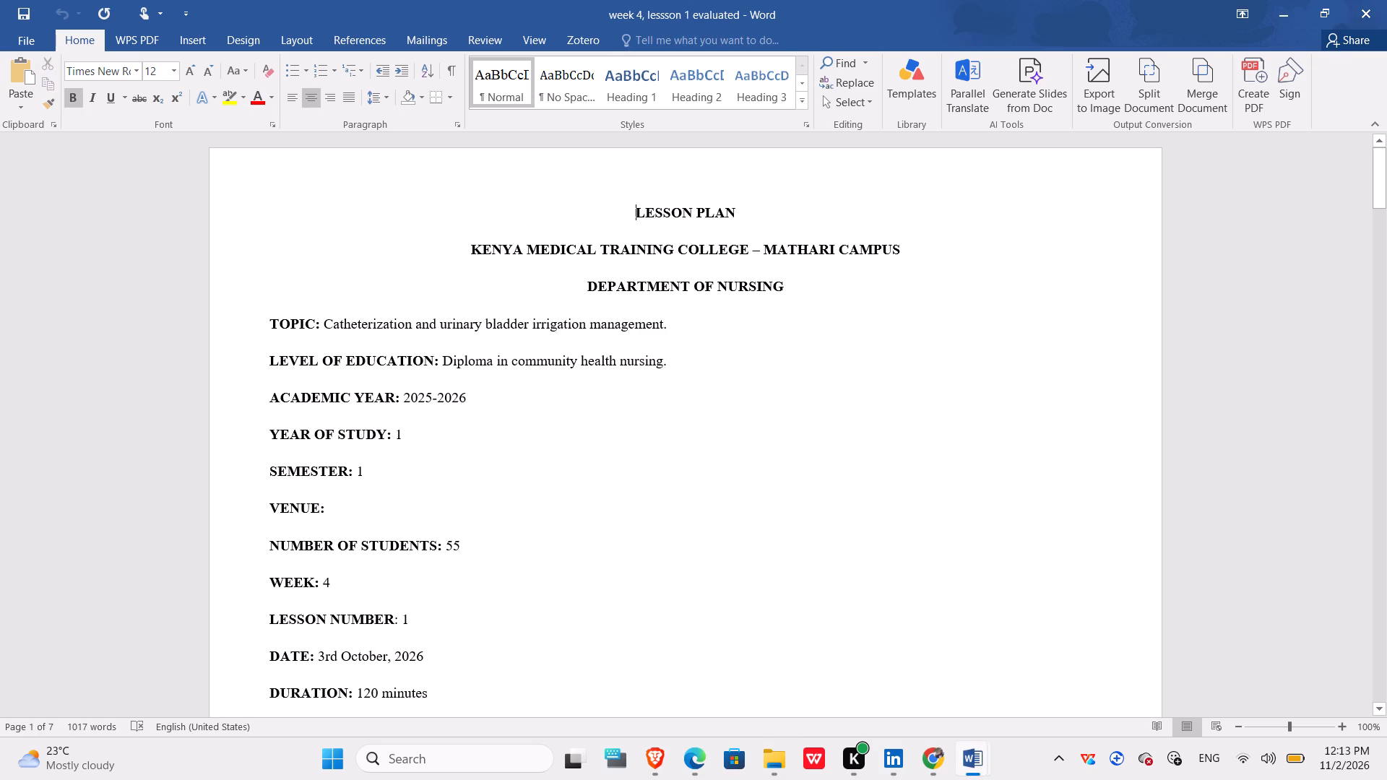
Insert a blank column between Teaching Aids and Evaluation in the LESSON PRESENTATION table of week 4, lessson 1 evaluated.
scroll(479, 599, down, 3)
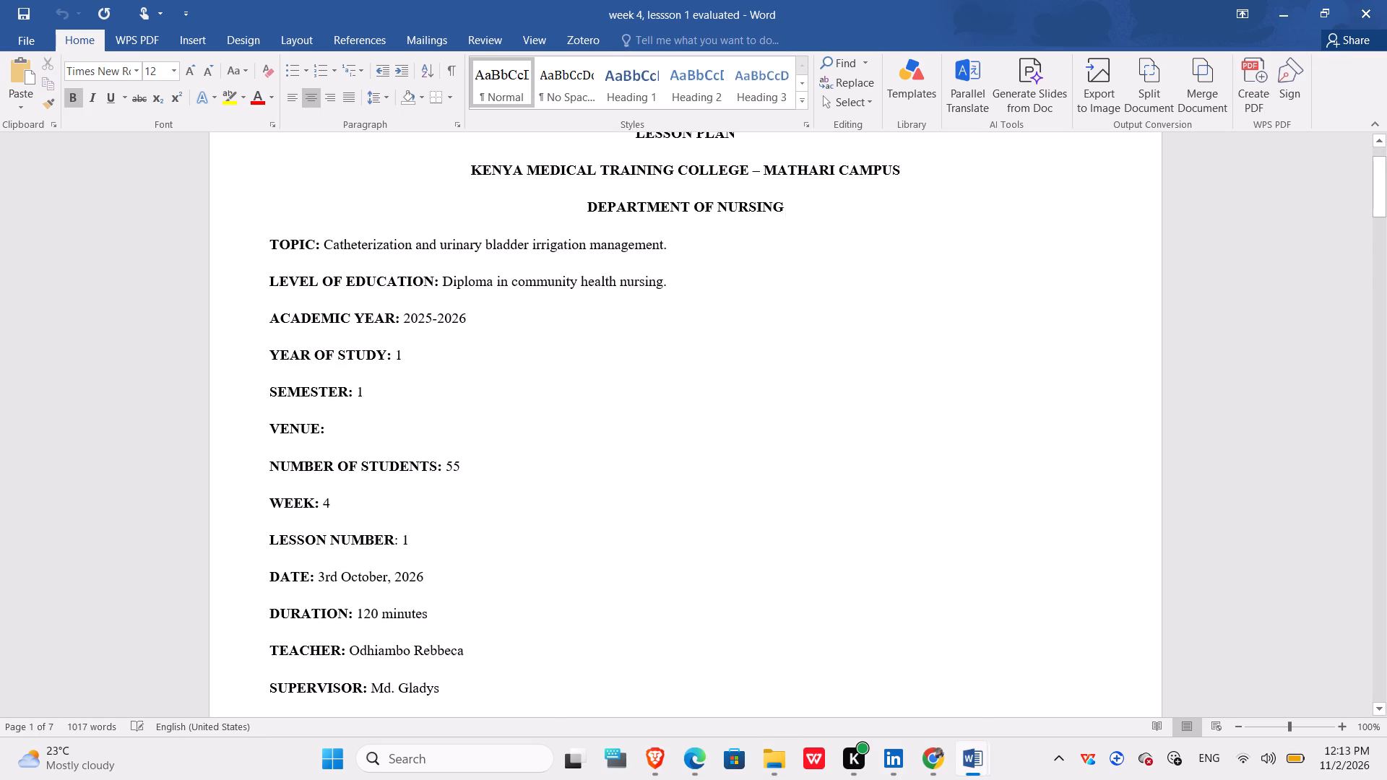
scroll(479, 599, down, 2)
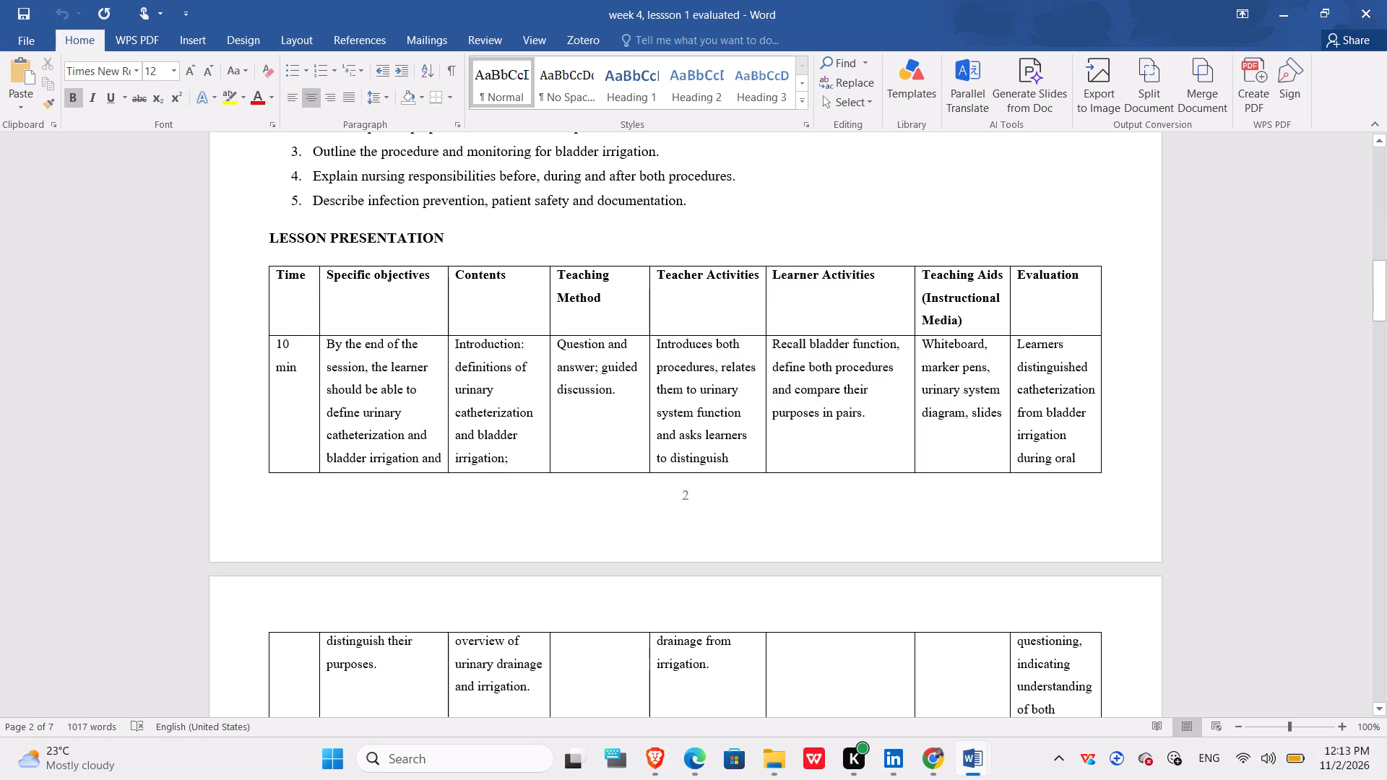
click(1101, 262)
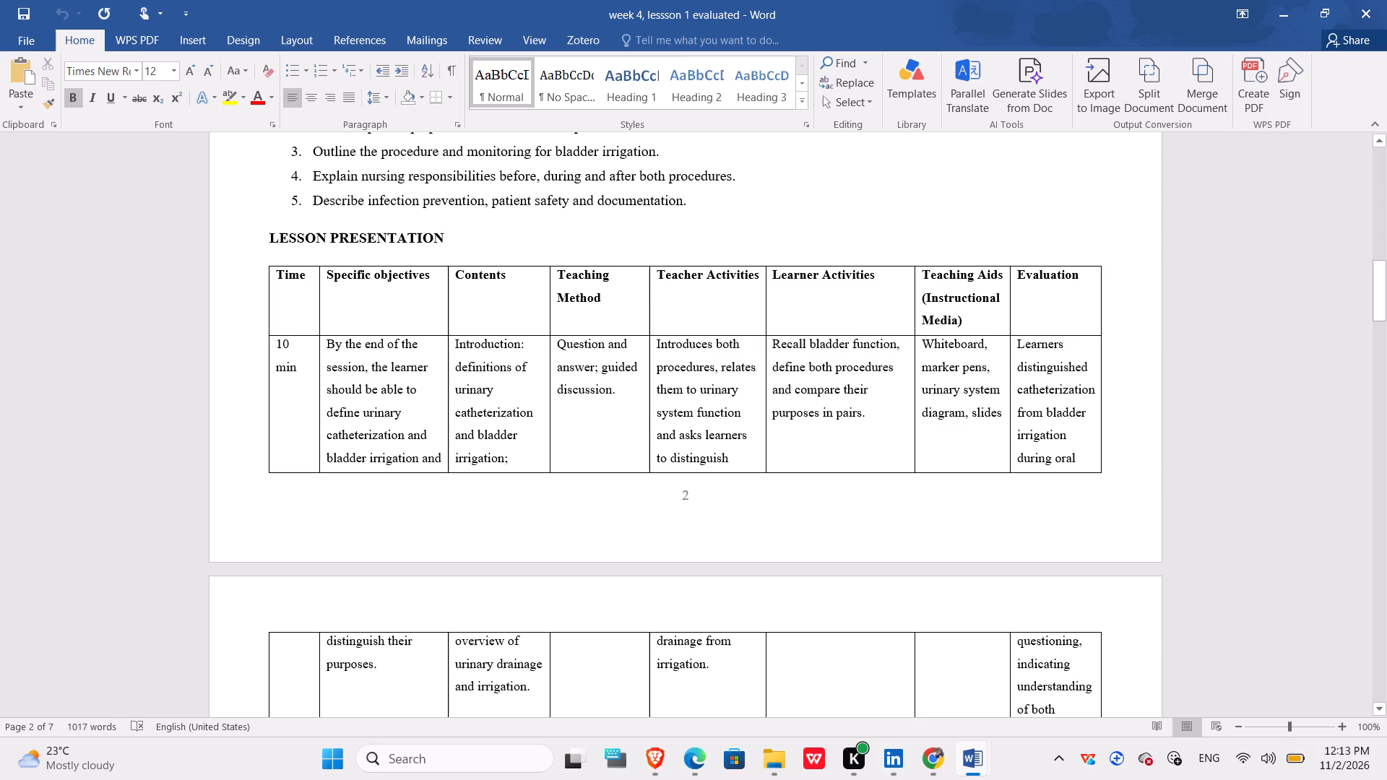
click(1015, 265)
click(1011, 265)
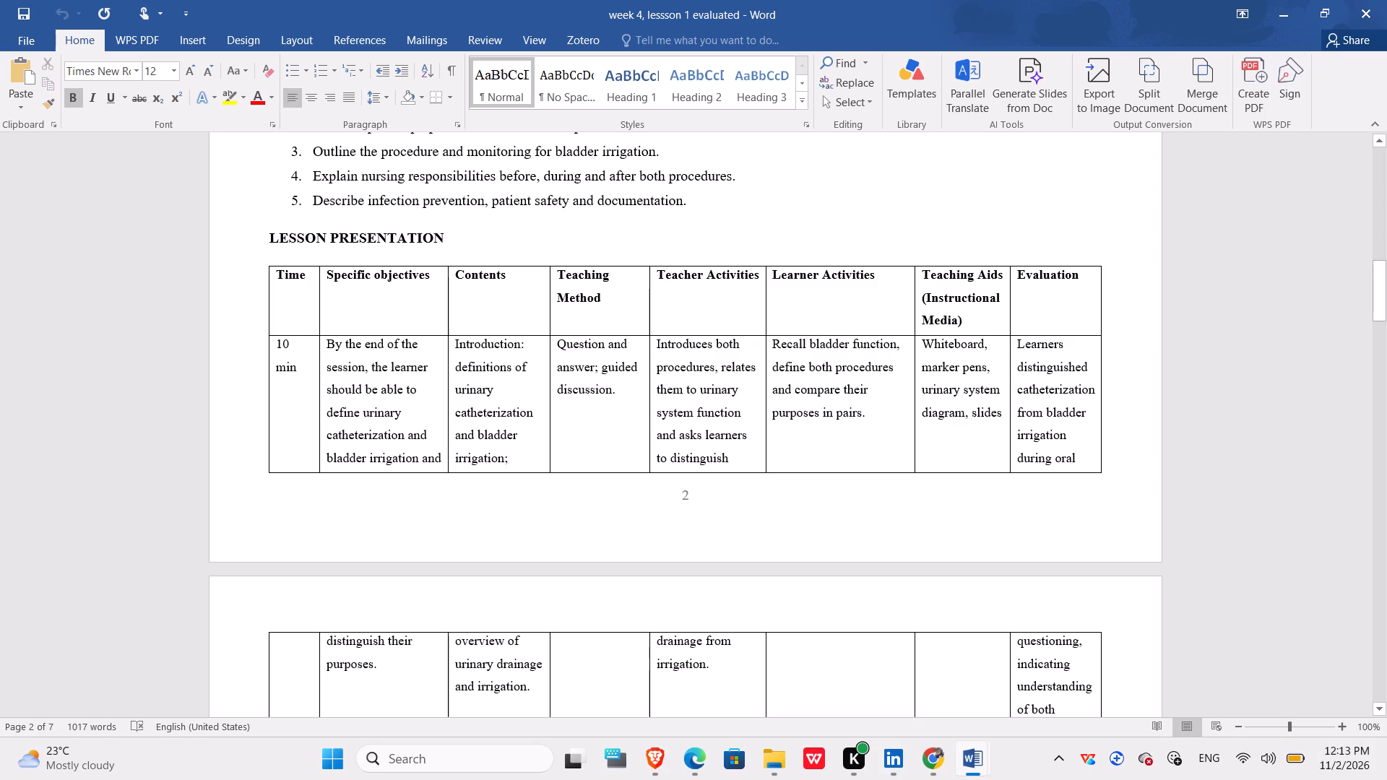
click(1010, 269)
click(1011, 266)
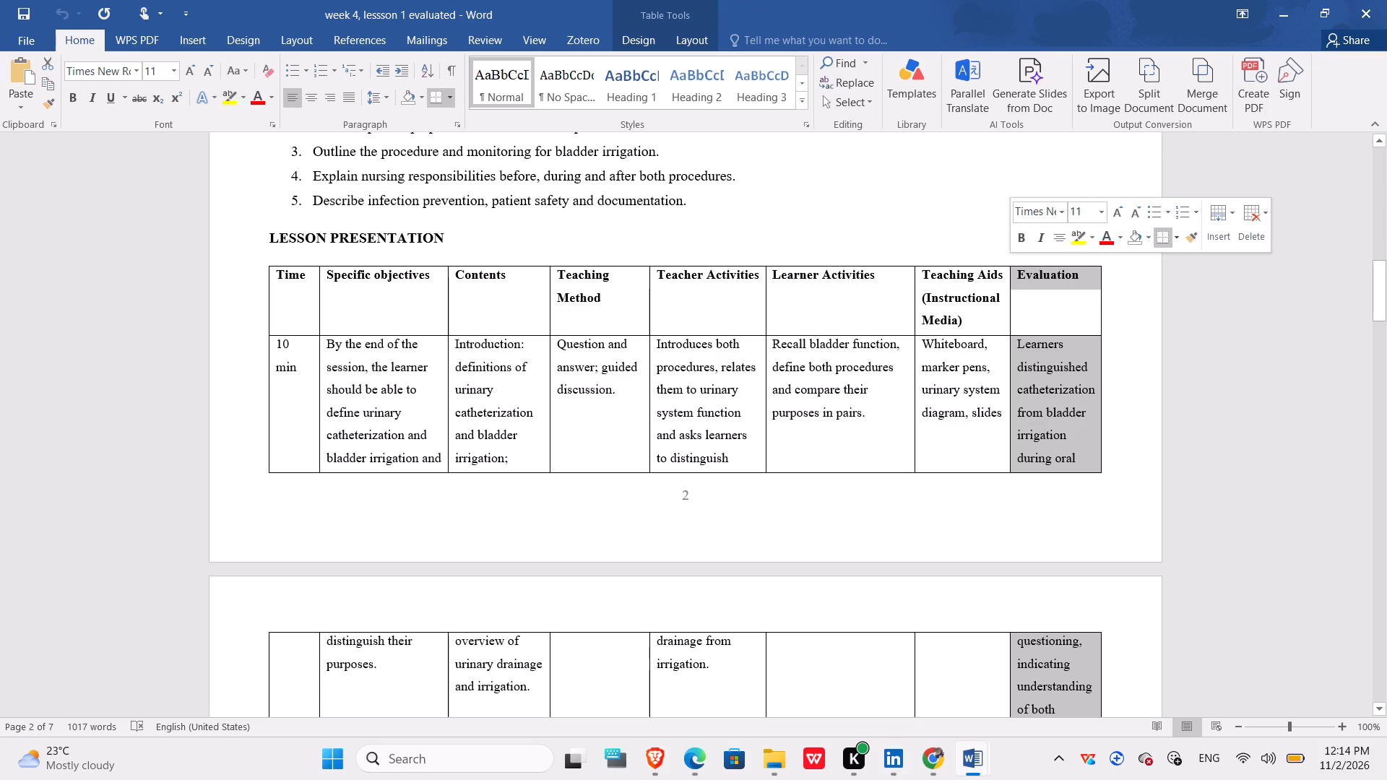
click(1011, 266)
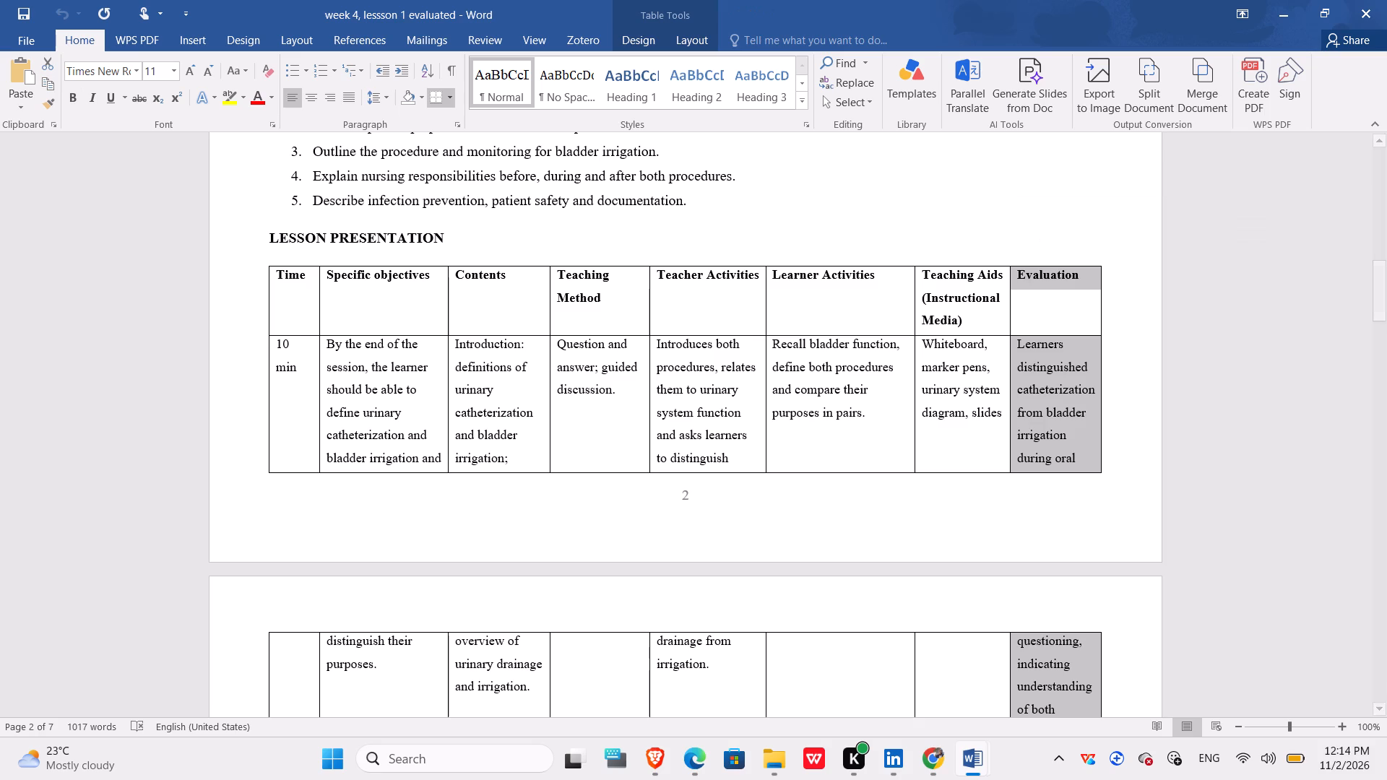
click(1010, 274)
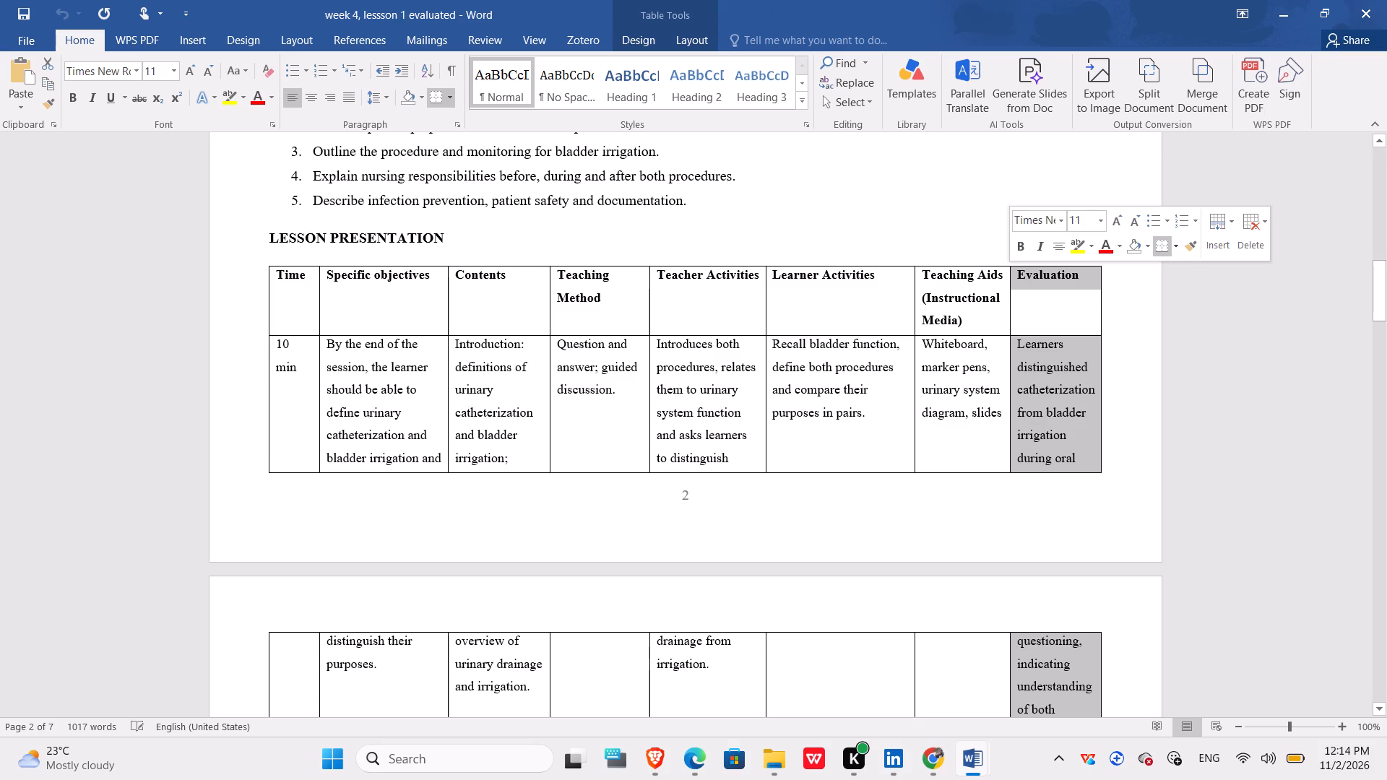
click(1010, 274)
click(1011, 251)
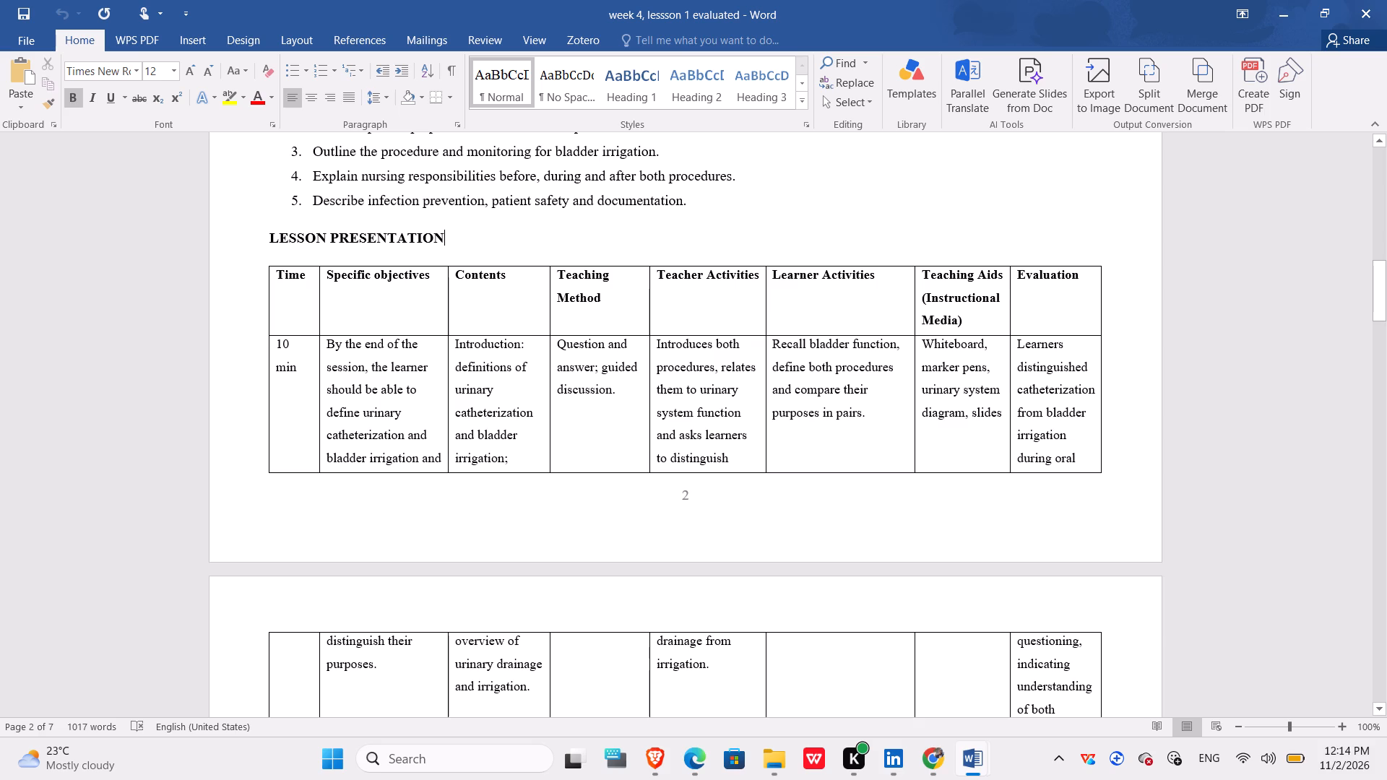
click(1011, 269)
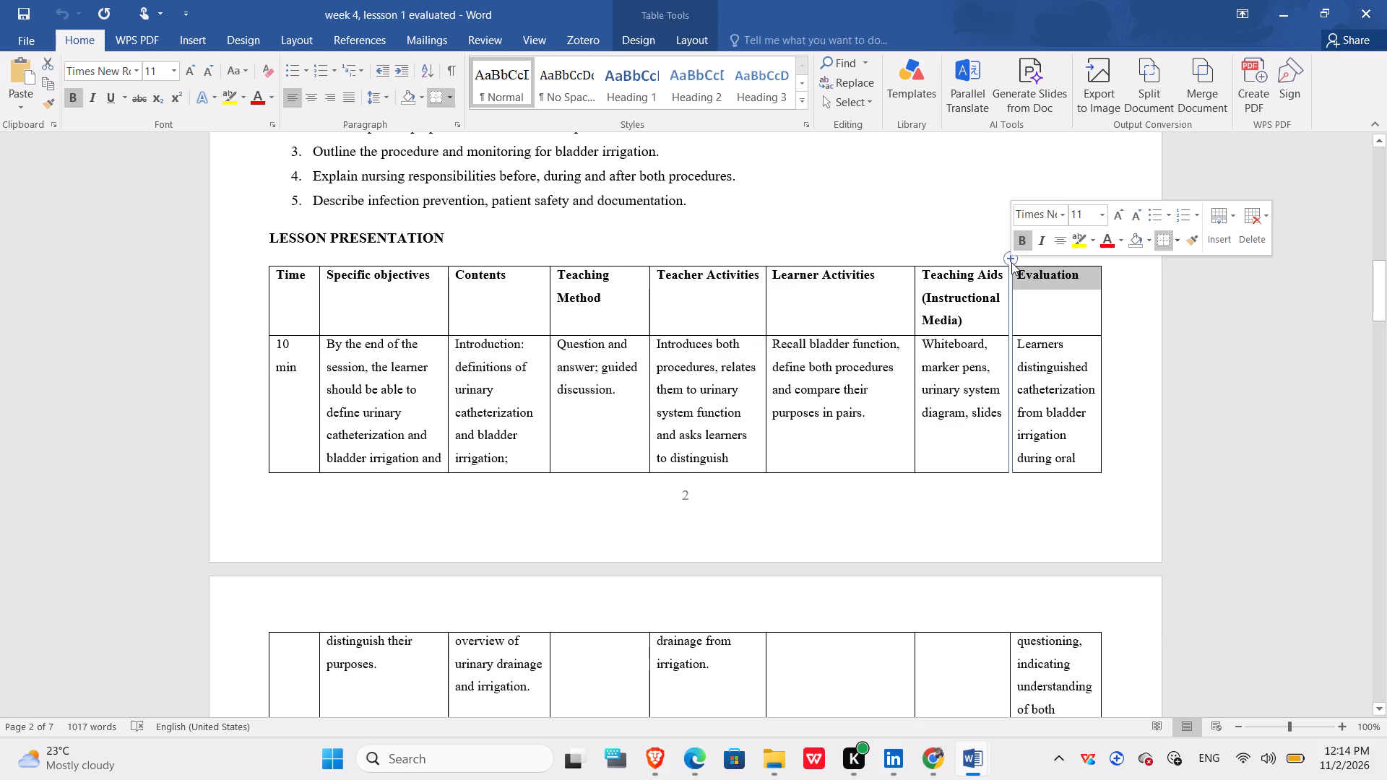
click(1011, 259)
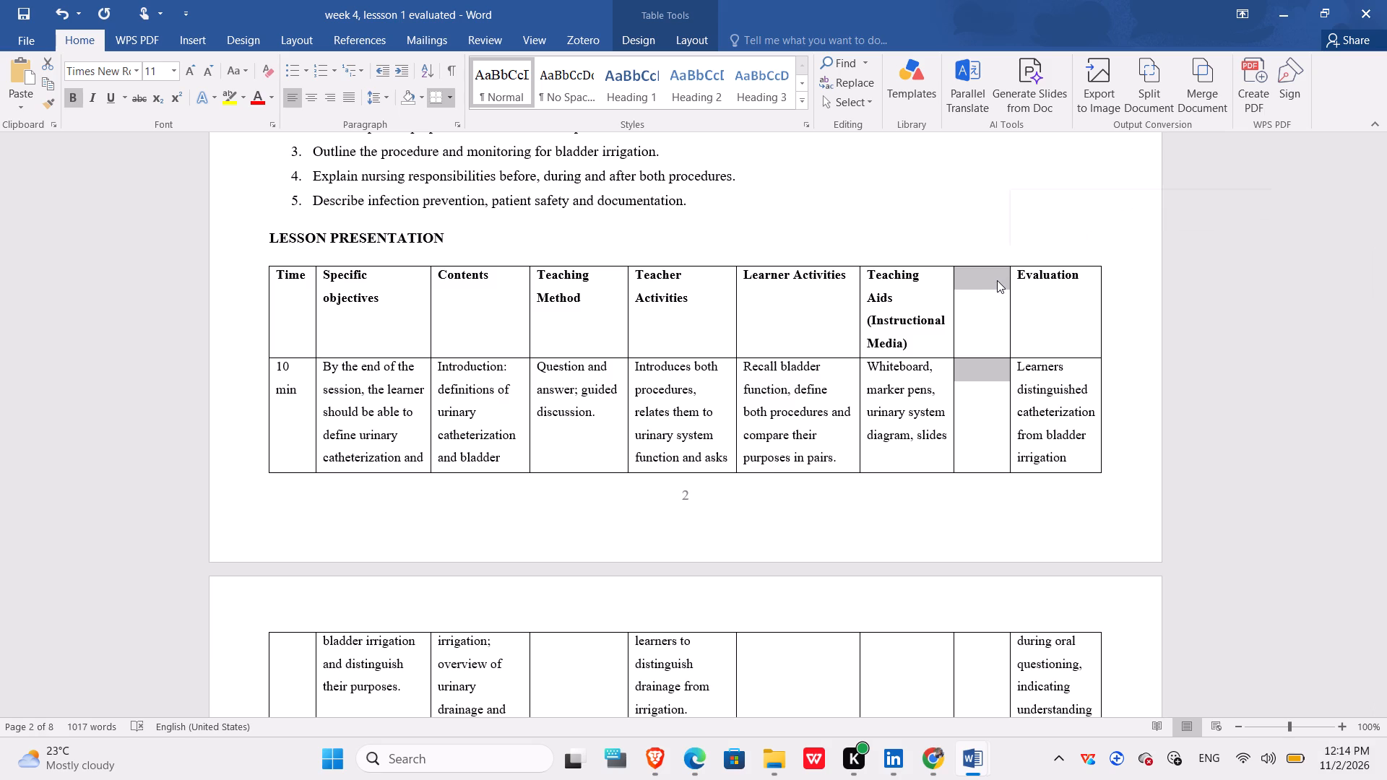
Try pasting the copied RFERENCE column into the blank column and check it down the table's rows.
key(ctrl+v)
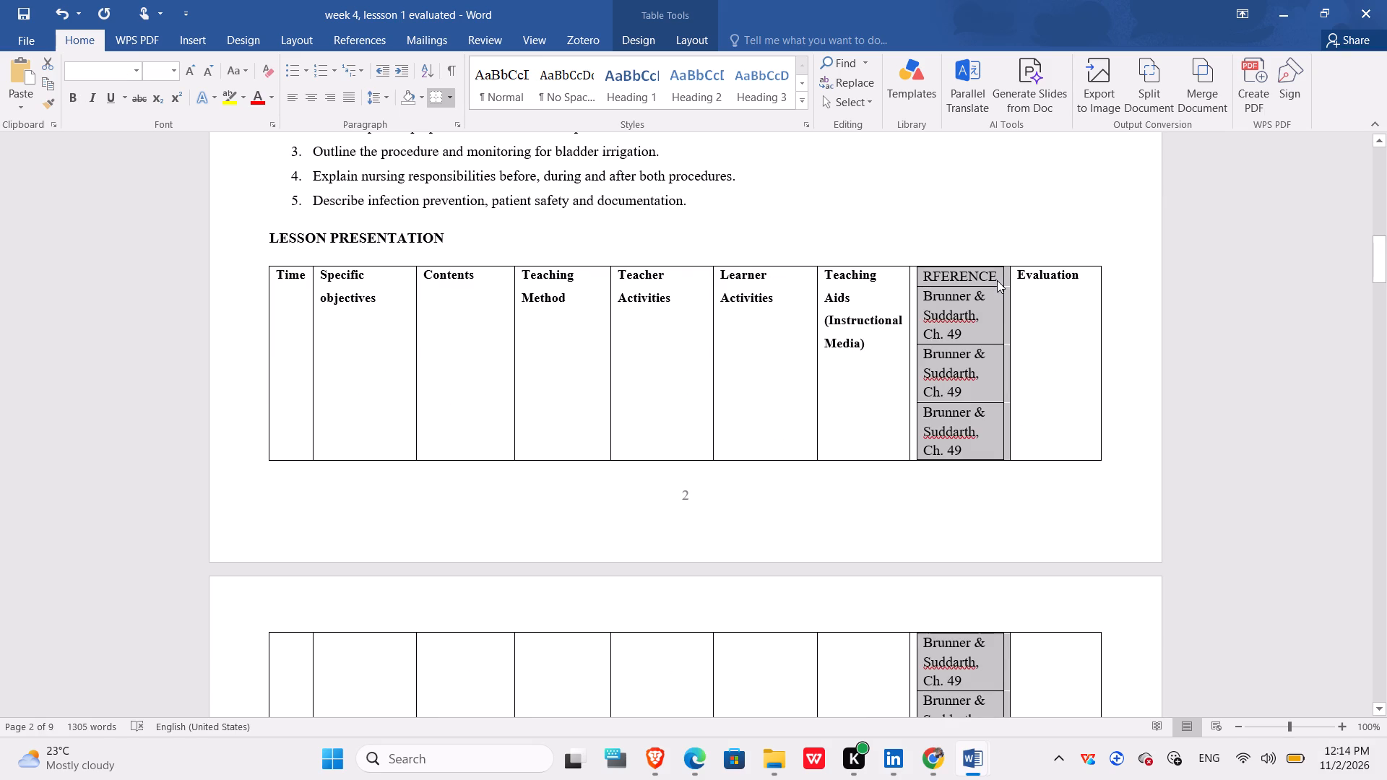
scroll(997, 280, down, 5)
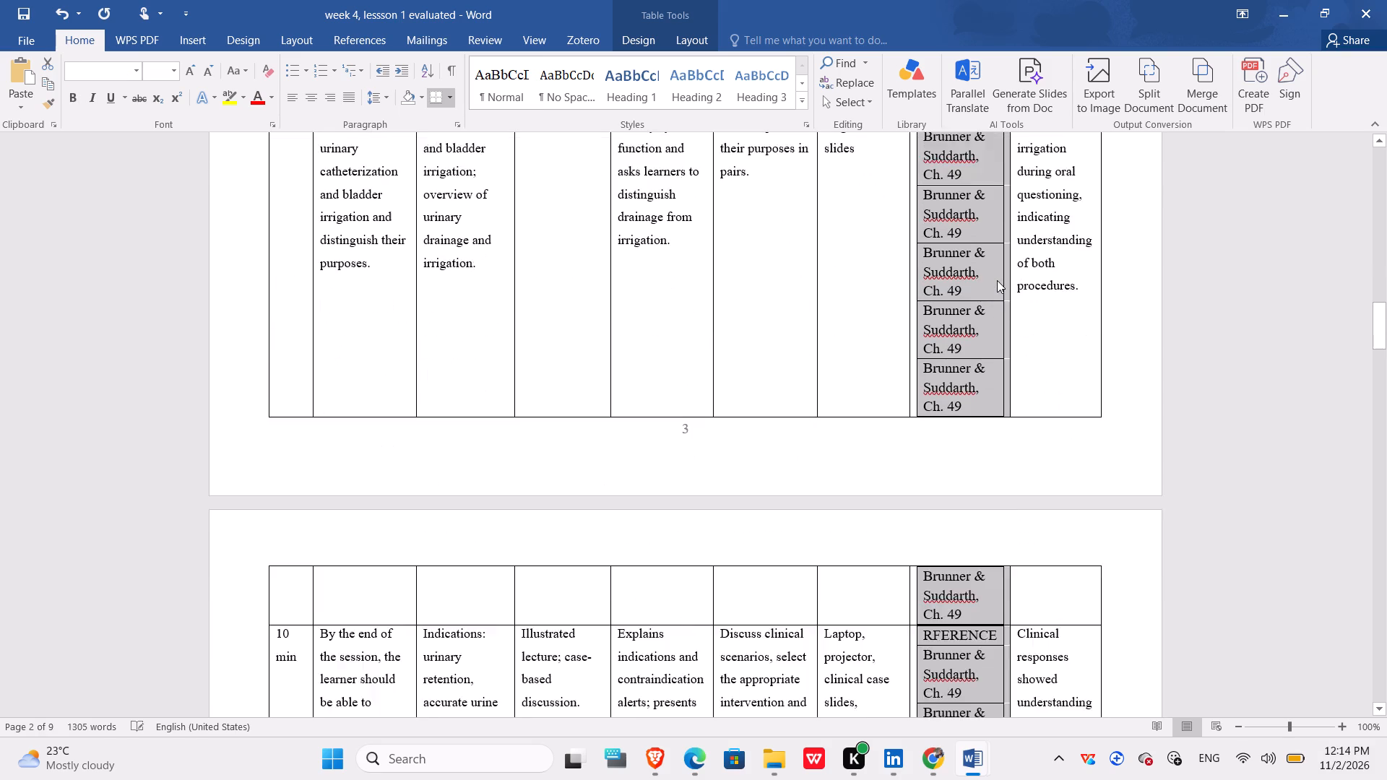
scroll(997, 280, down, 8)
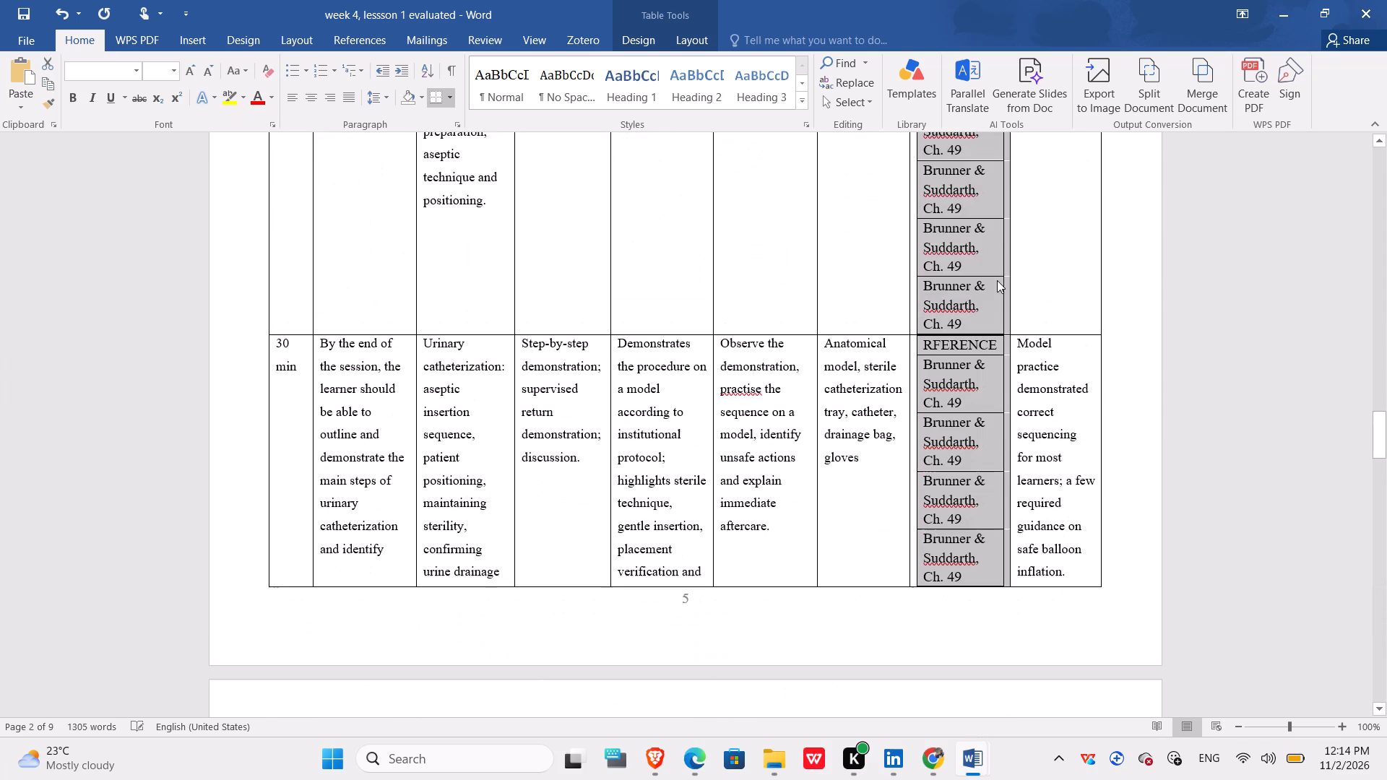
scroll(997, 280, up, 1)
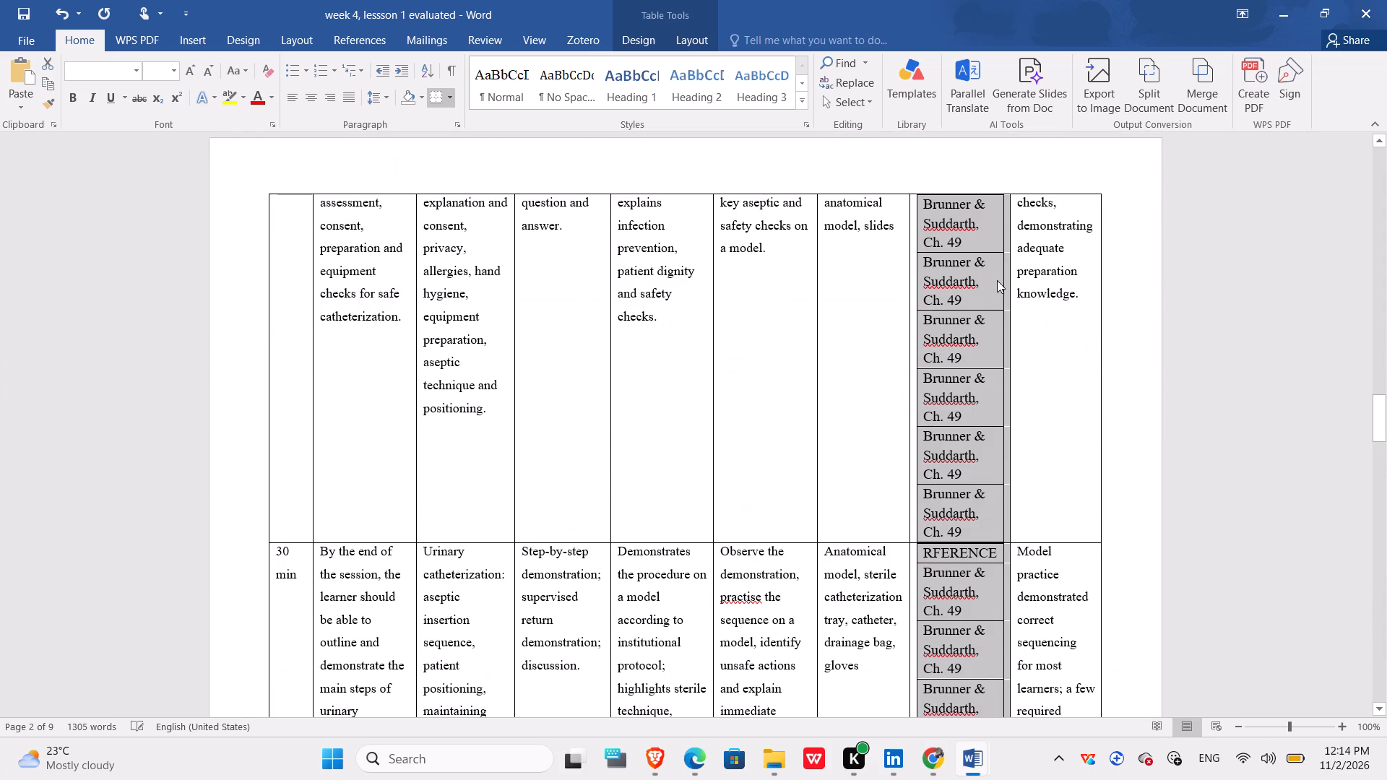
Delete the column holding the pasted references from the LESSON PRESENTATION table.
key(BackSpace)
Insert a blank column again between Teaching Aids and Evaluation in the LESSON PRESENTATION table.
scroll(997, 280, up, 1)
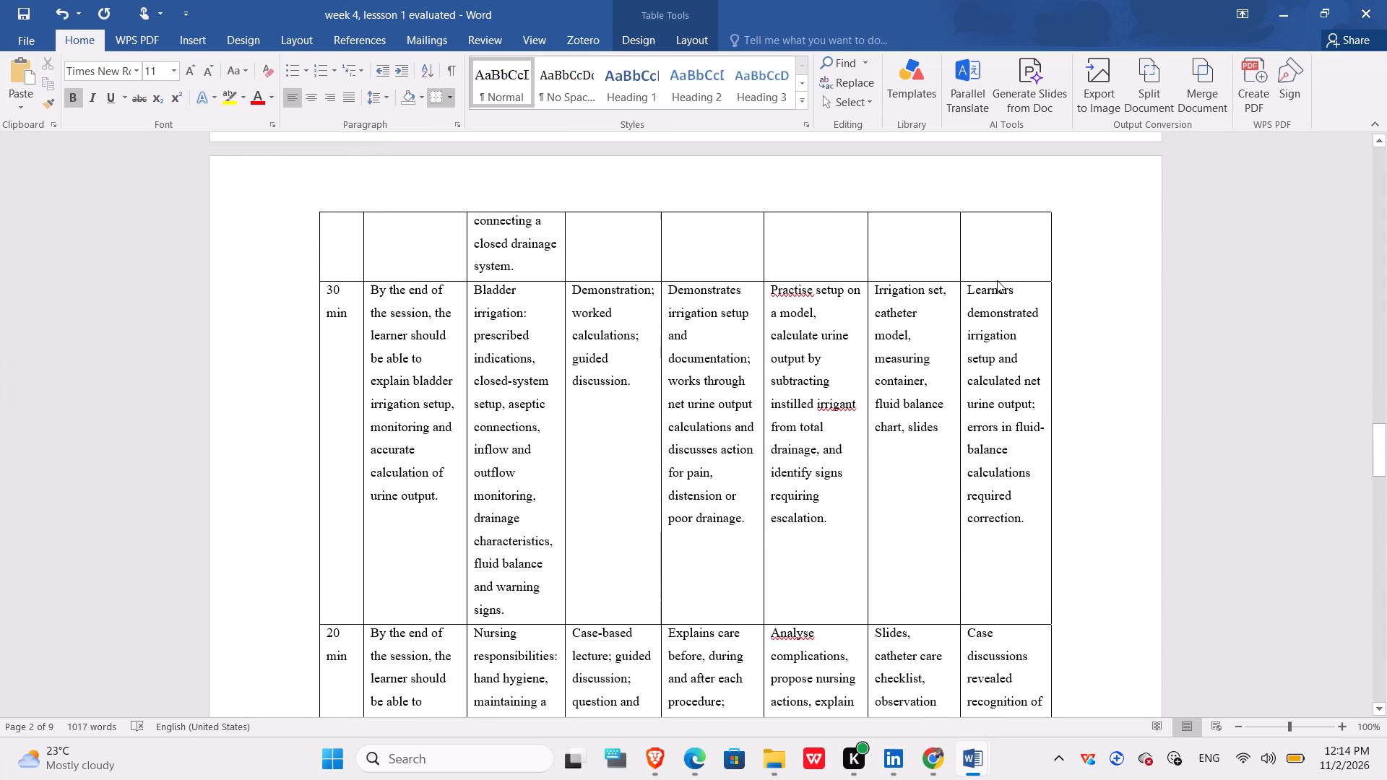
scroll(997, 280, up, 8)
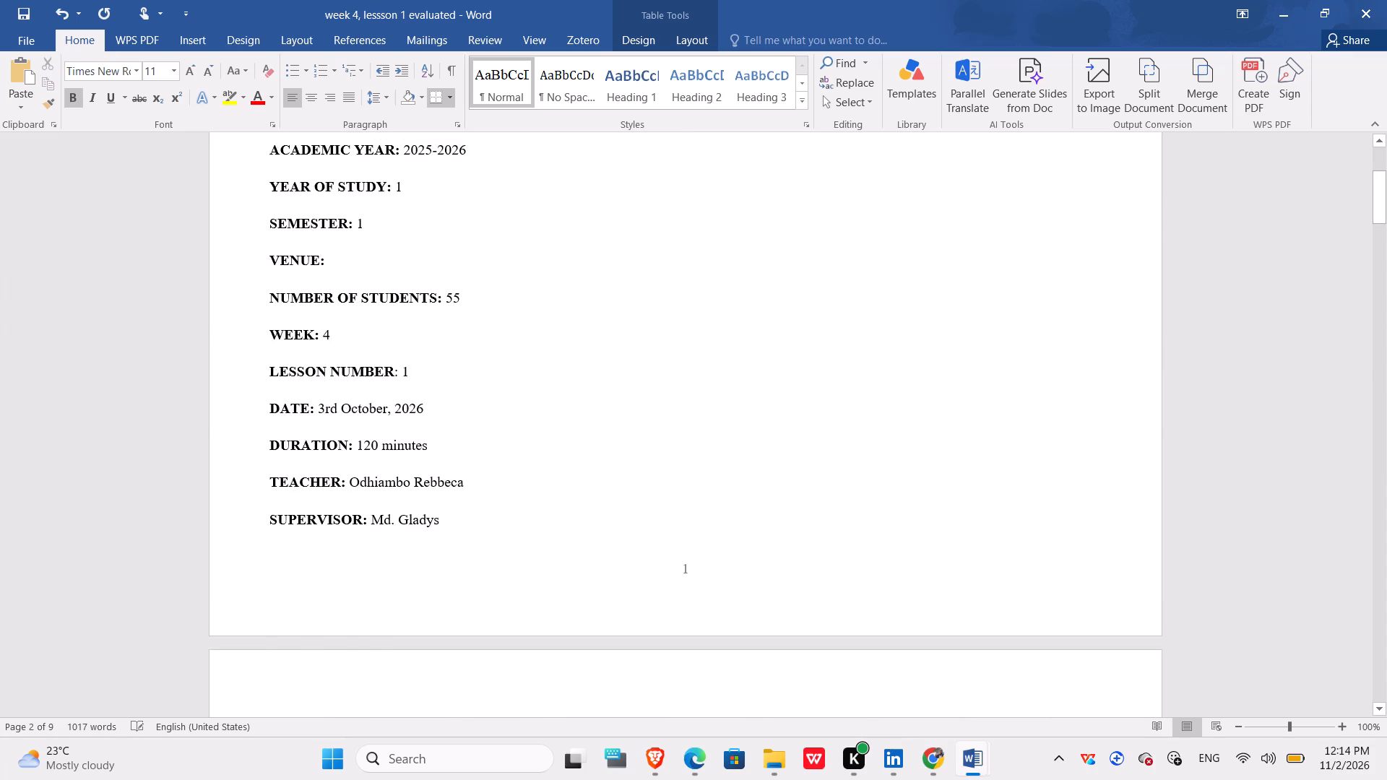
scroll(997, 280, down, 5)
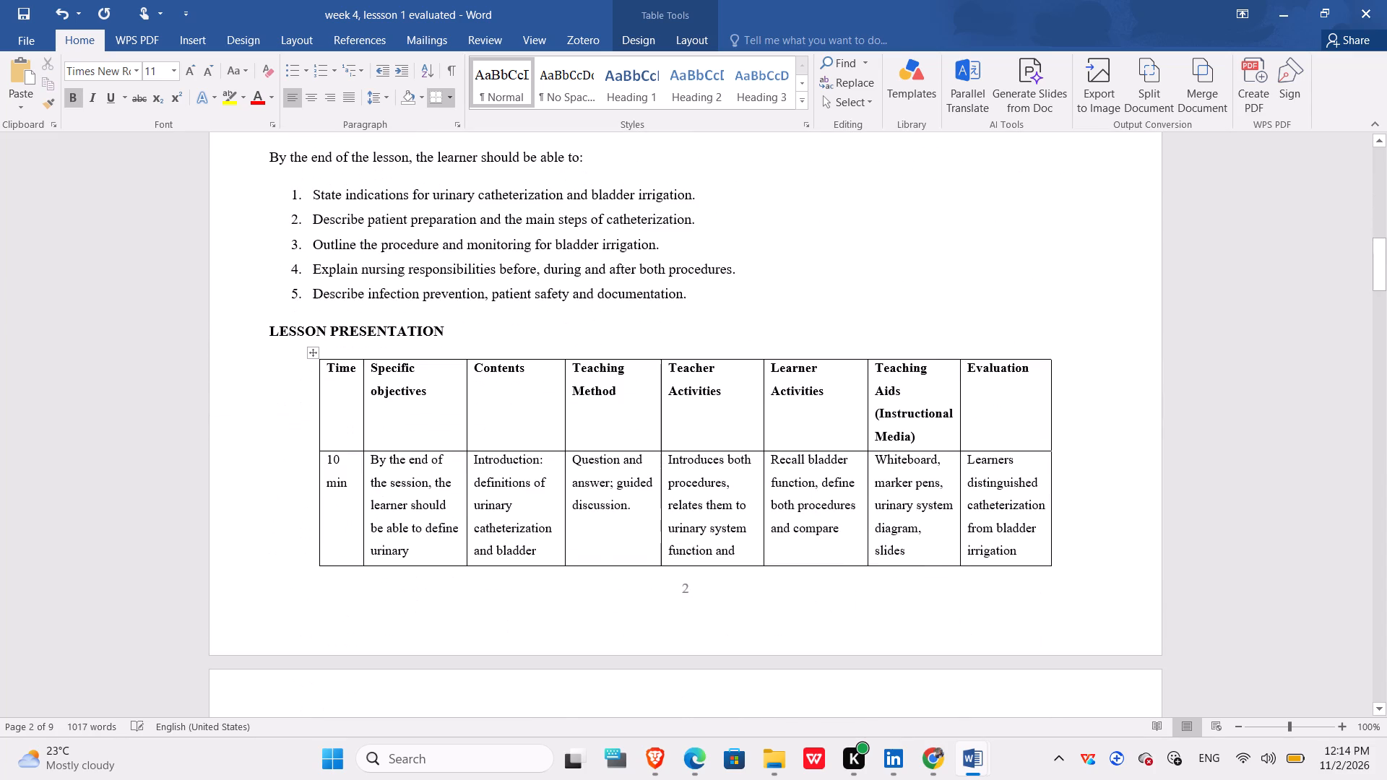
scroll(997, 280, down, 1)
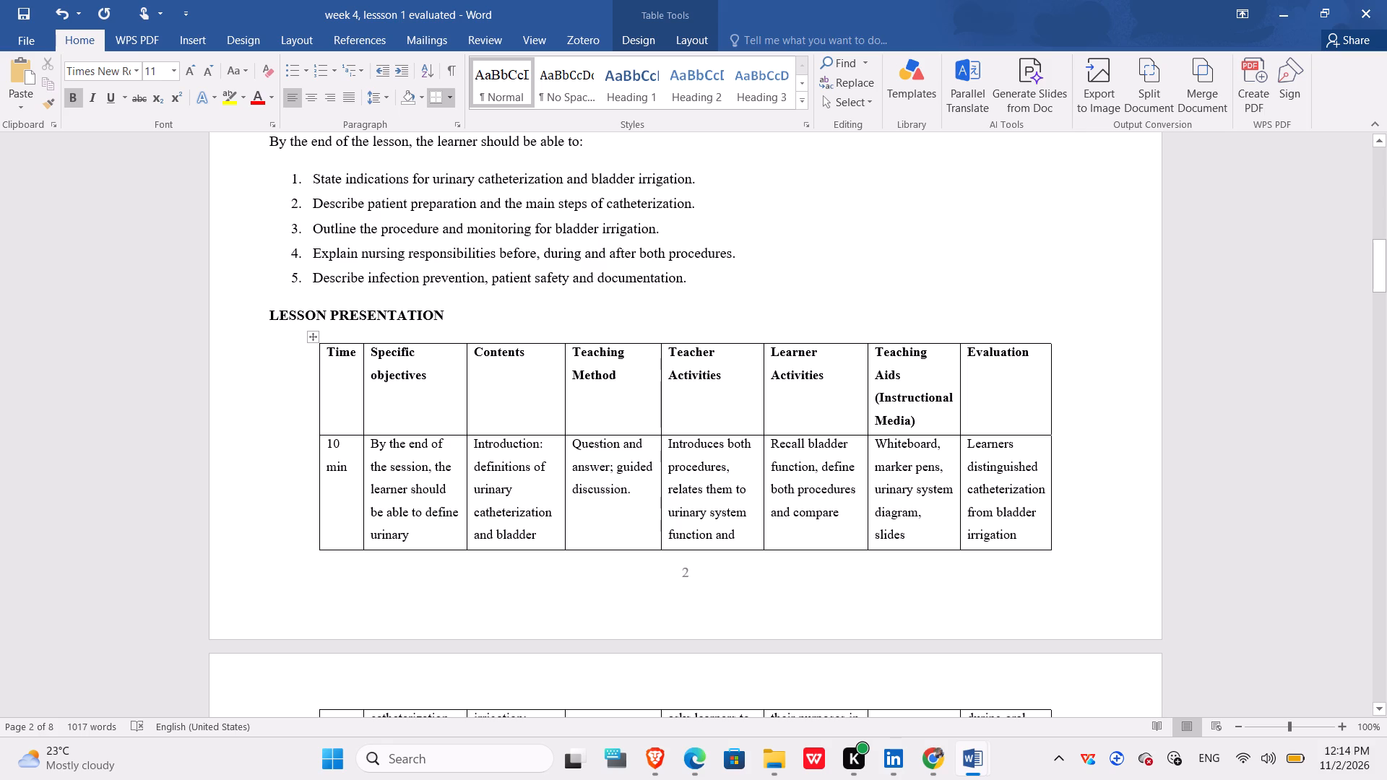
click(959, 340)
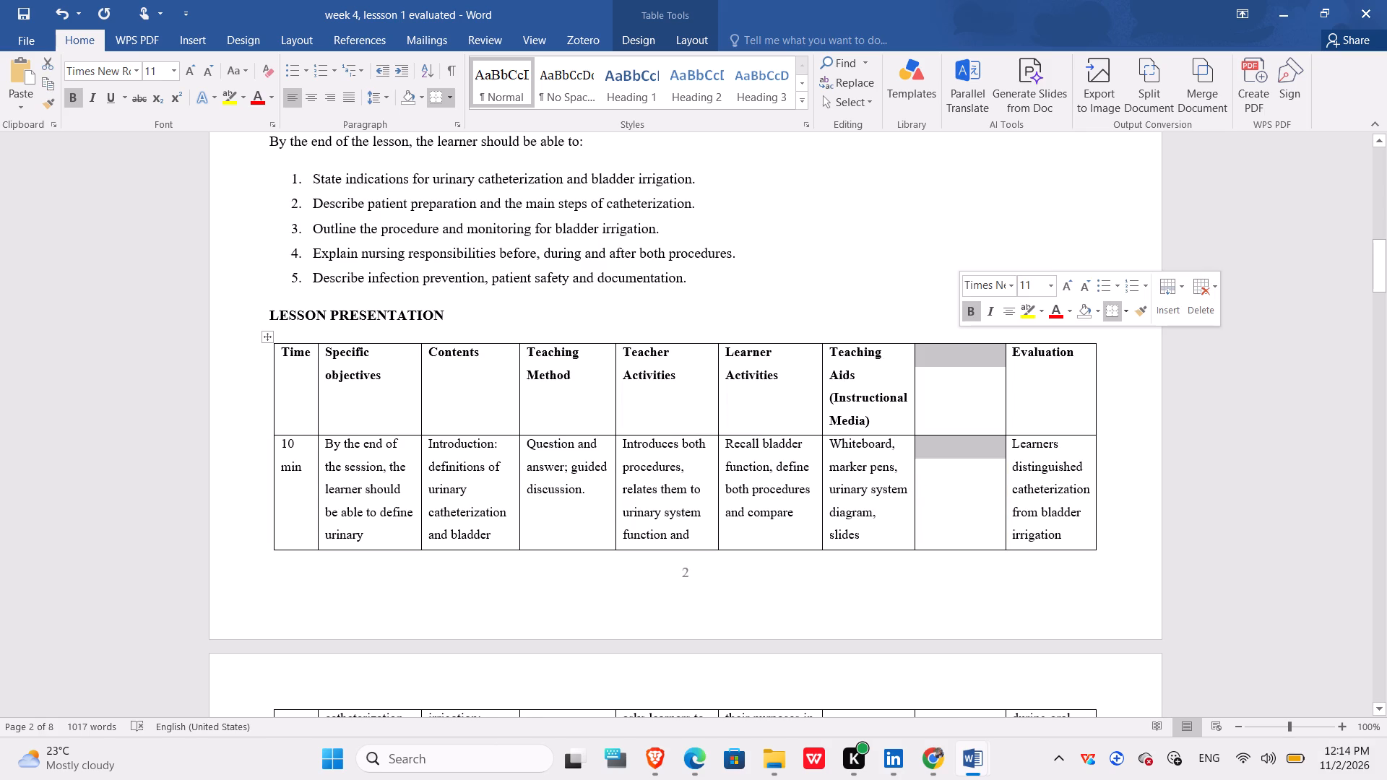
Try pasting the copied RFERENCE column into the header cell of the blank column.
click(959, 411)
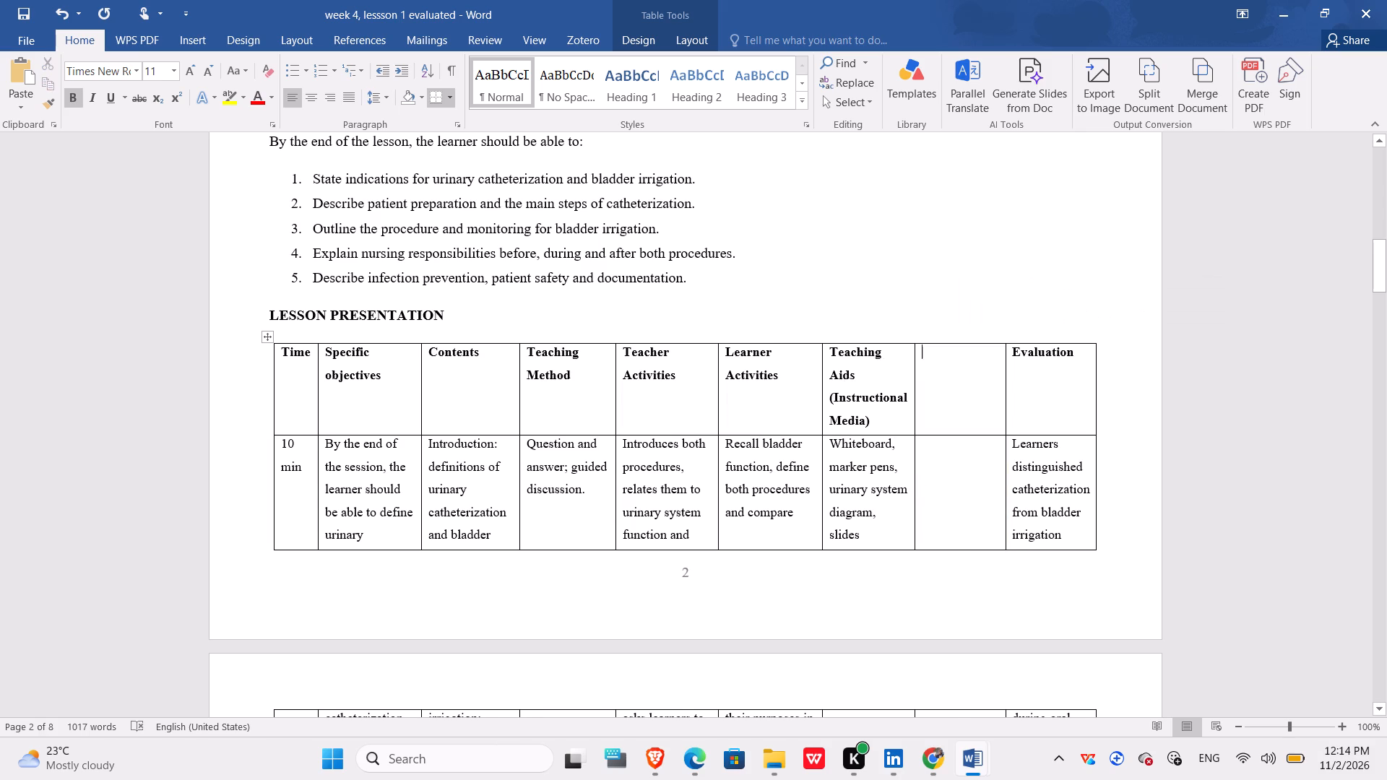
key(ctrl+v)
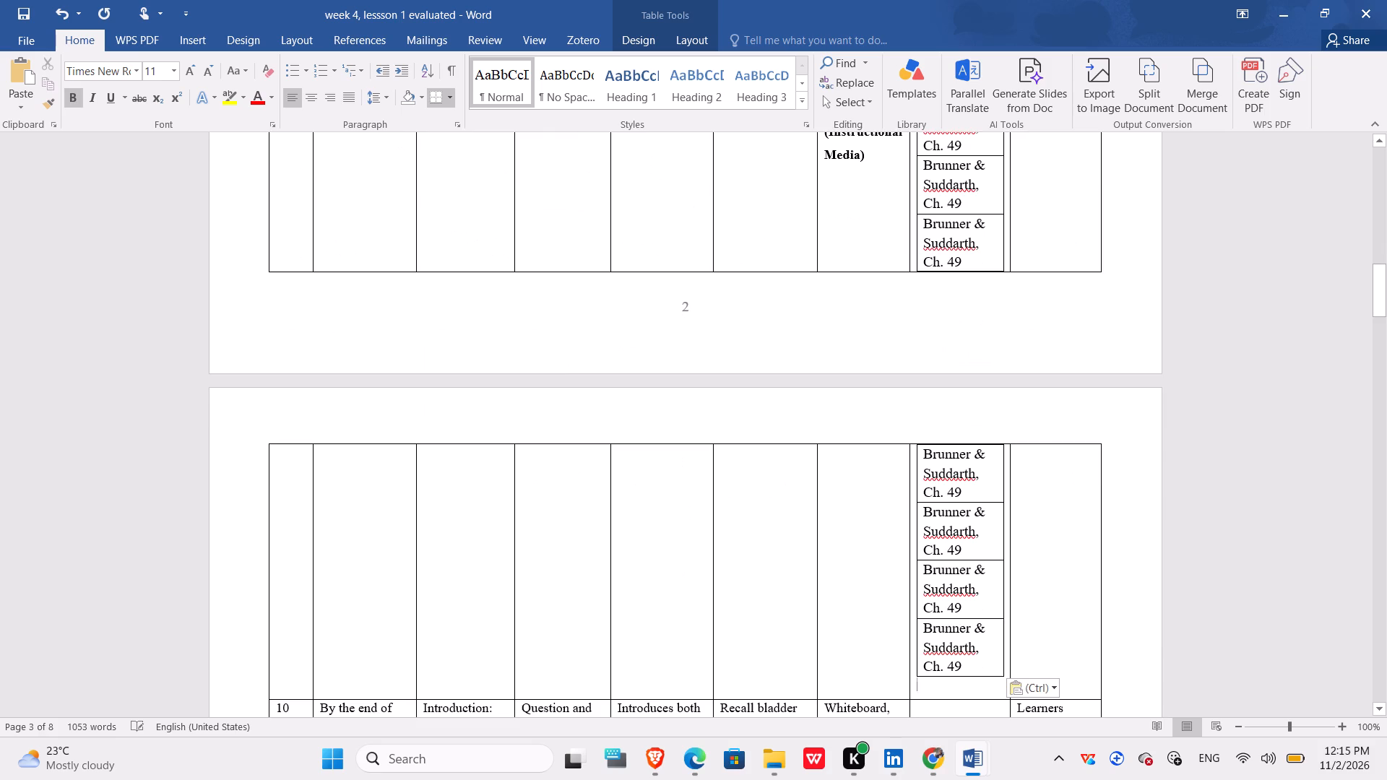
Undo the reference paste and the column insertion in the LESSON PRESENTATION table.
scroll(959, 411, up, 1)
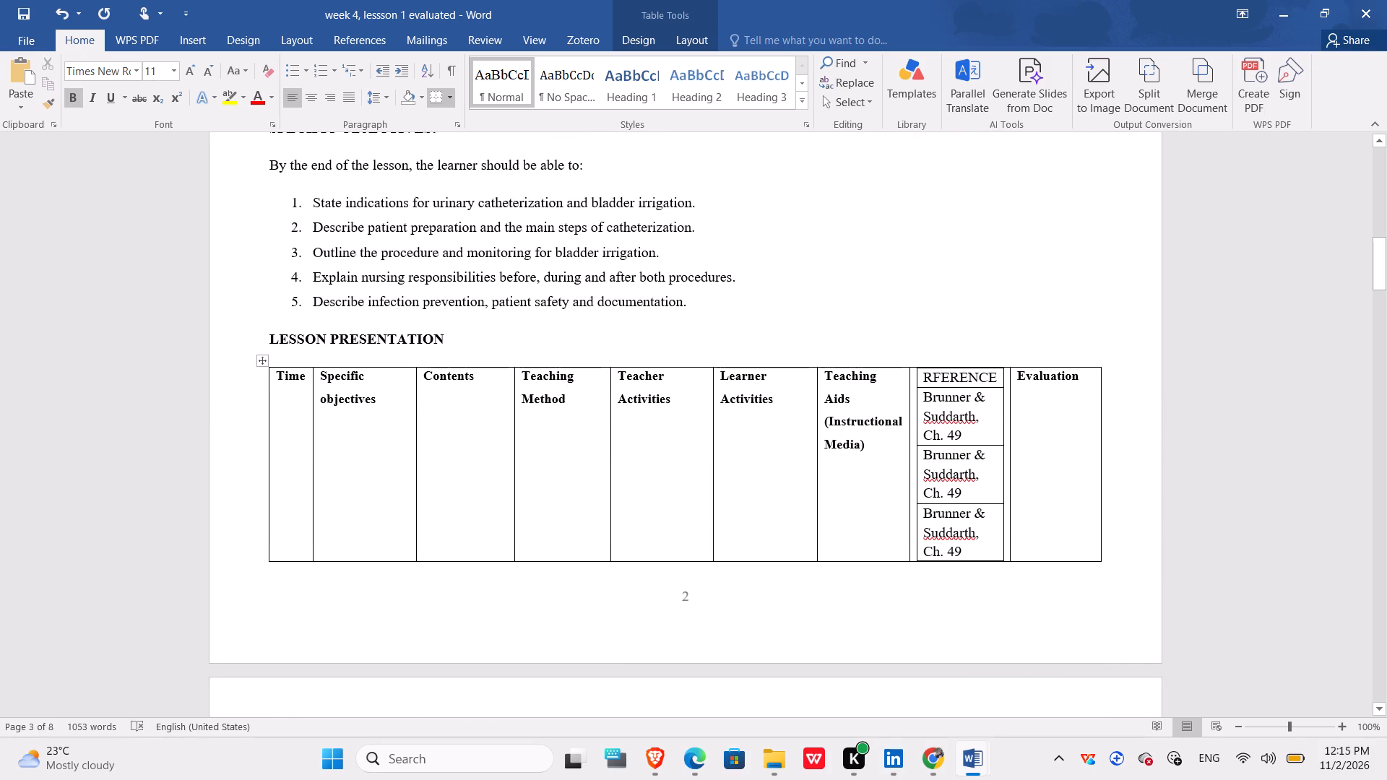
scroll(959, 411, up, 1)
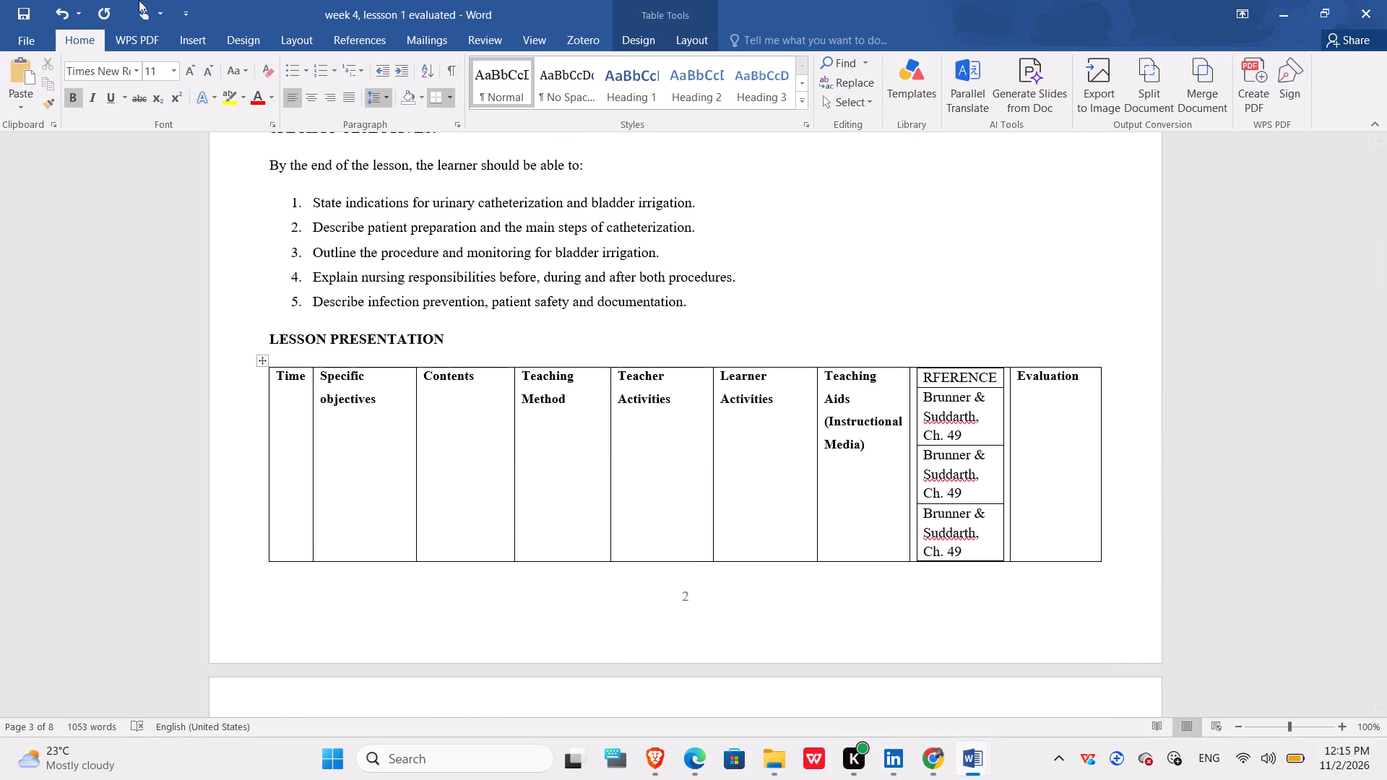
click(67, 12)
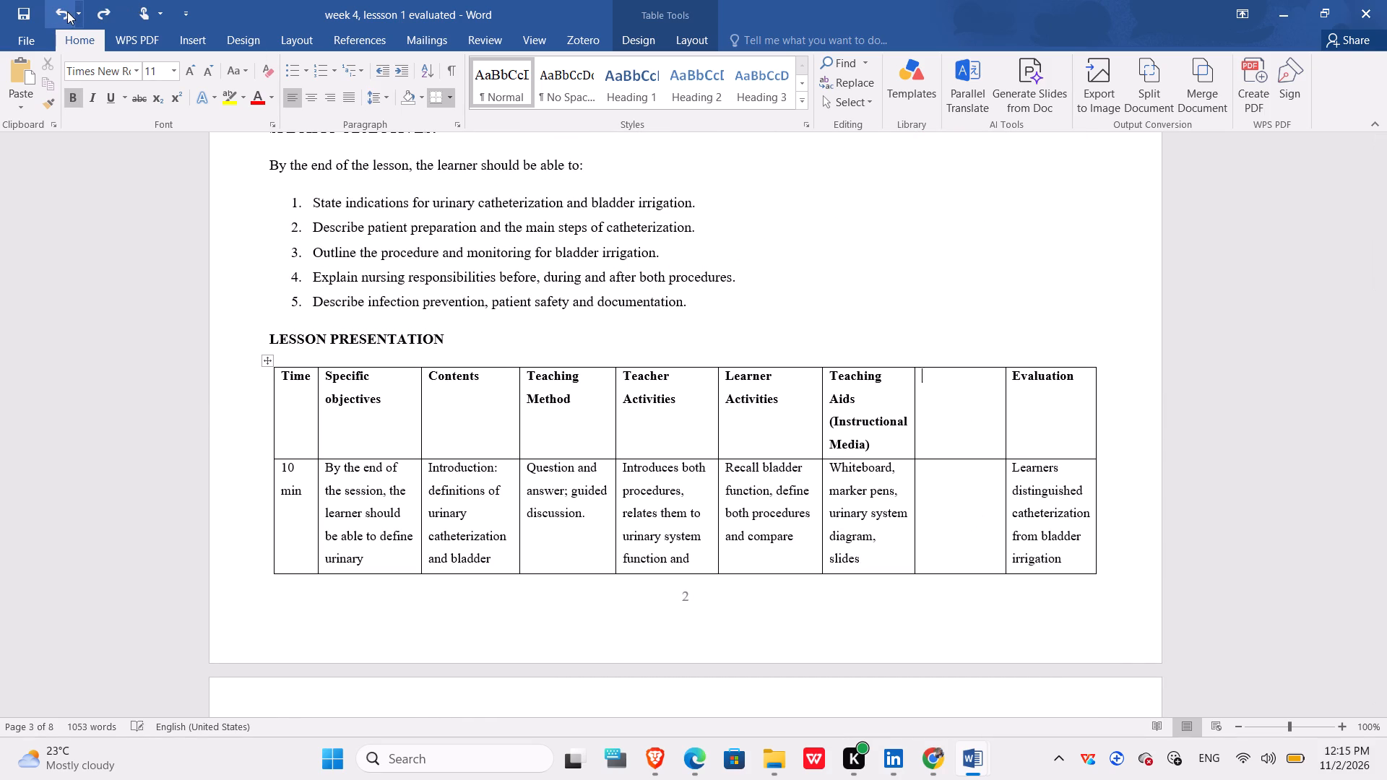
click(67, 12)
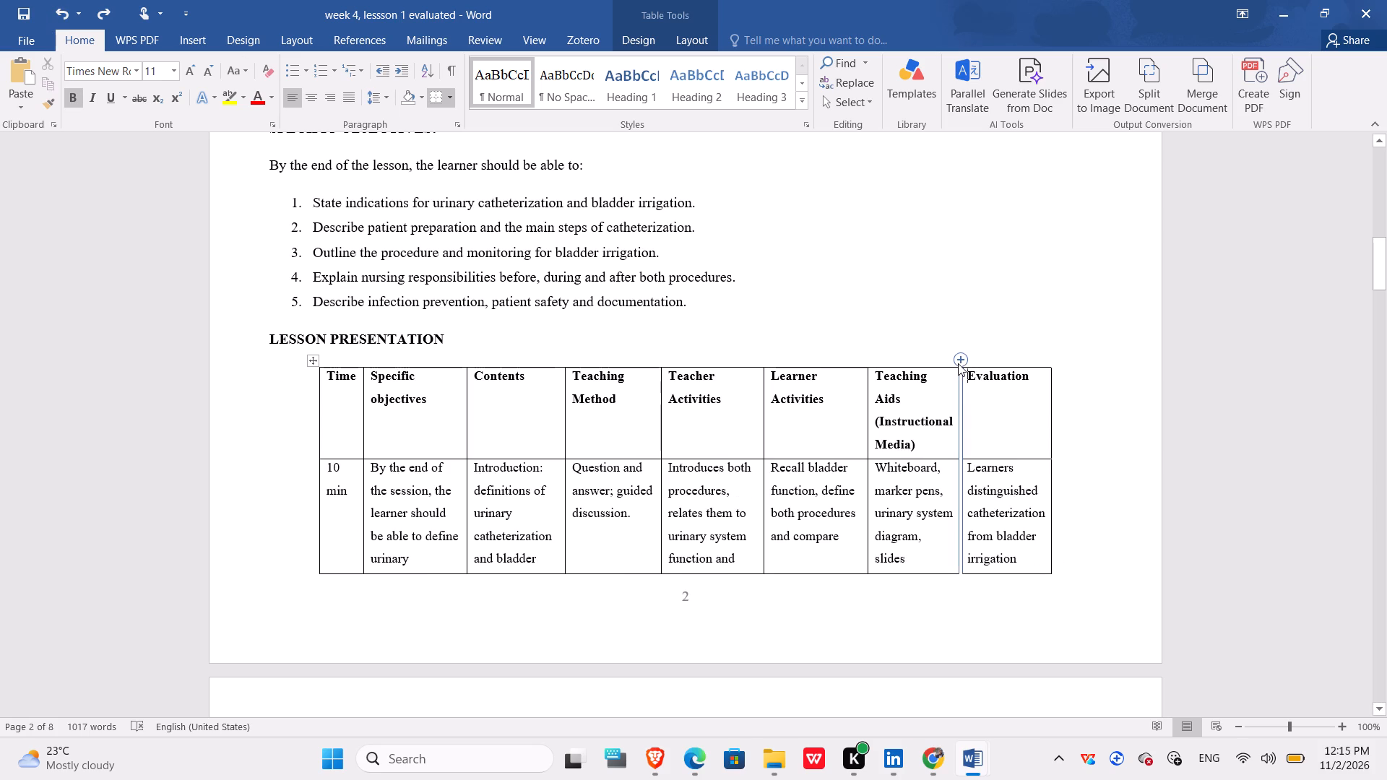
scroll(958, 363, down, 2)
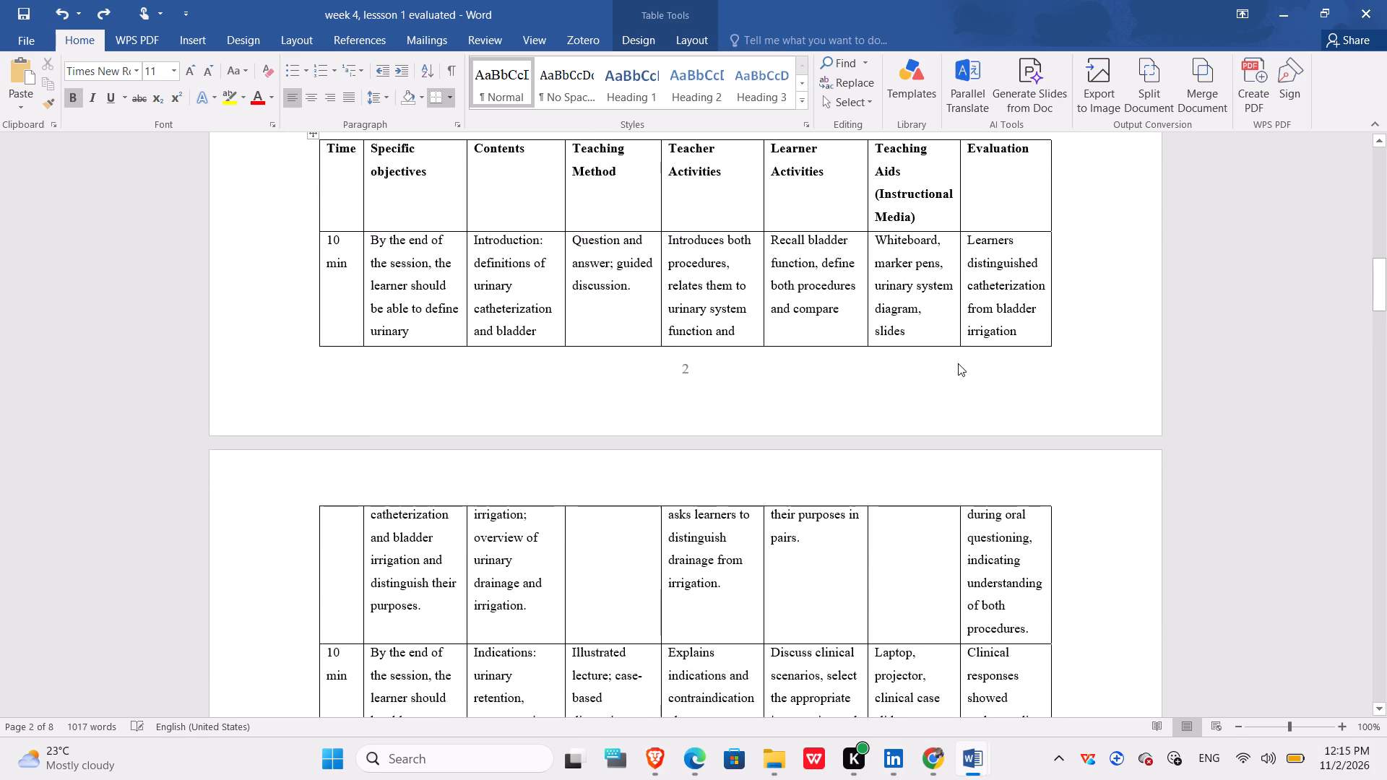
Insert a column between Teaching Aids and Evaluation in the LESSON PRESENTATION table and head it References.
scroll(958, 363, down, 1)
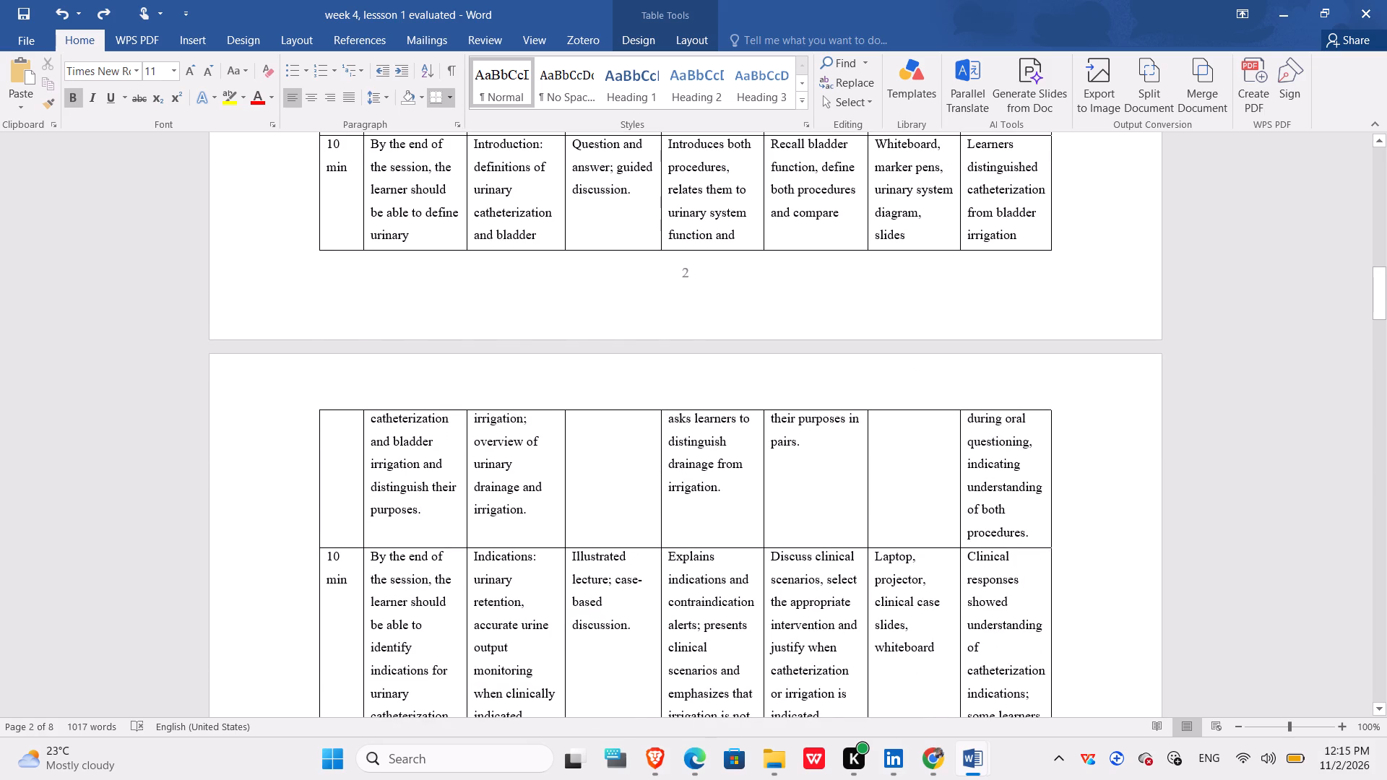
scroll(1009, 682, up, 2)
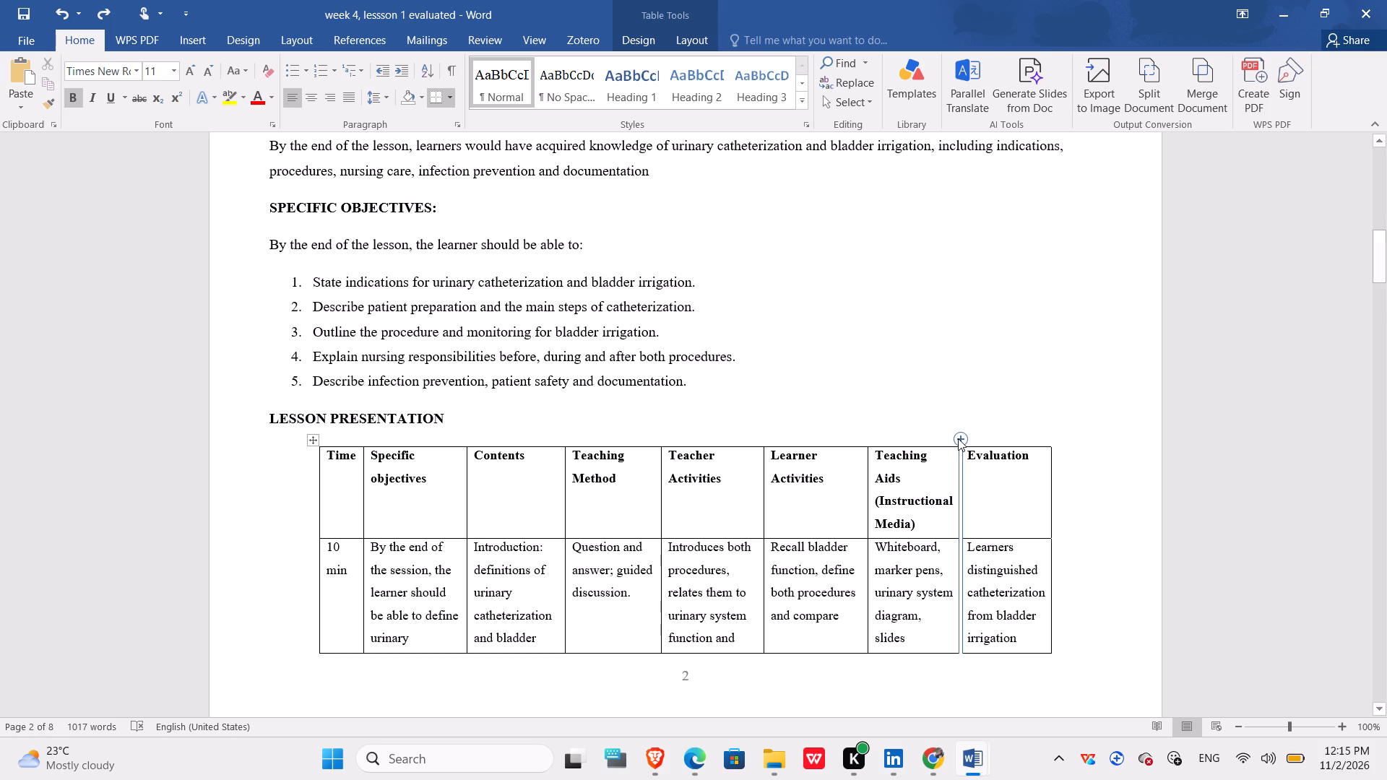
click(958, 438)
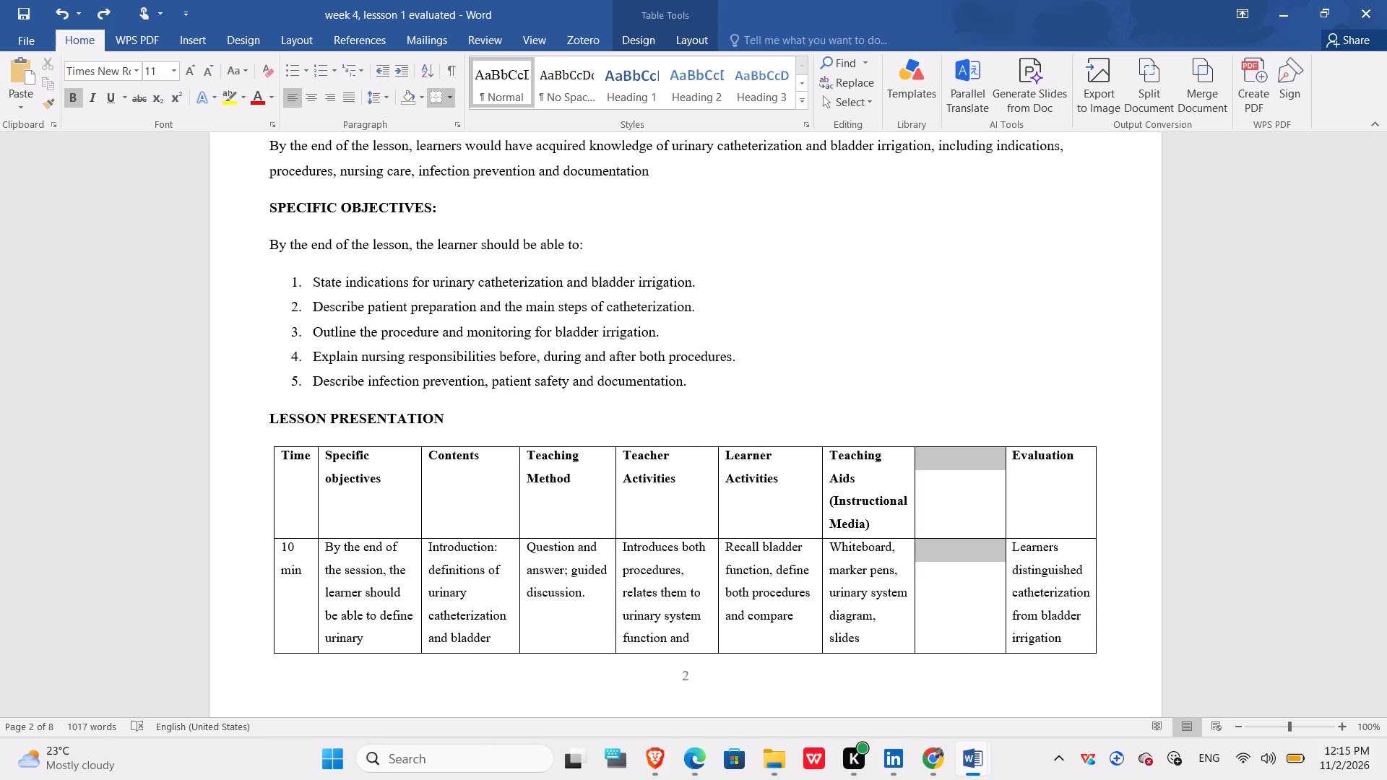
click(938, 490)
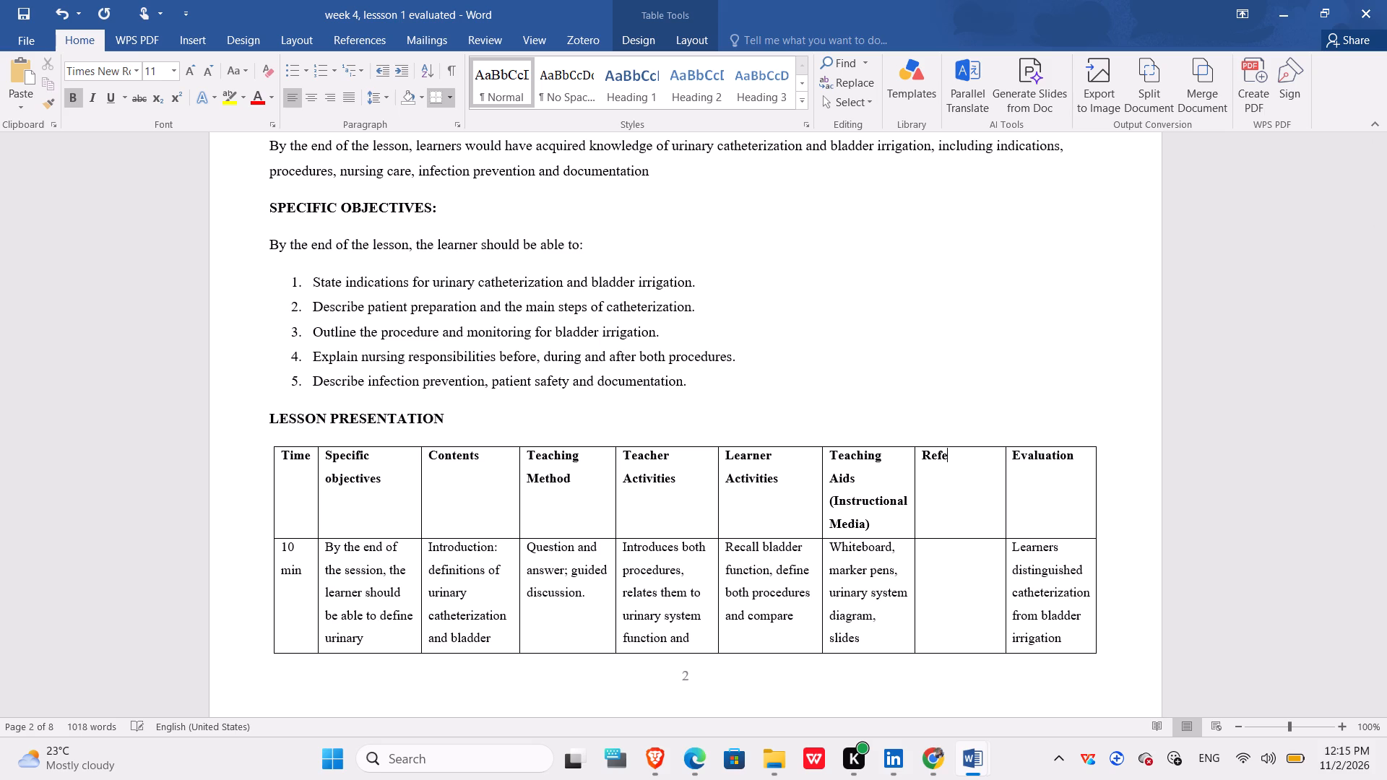
text(nces)
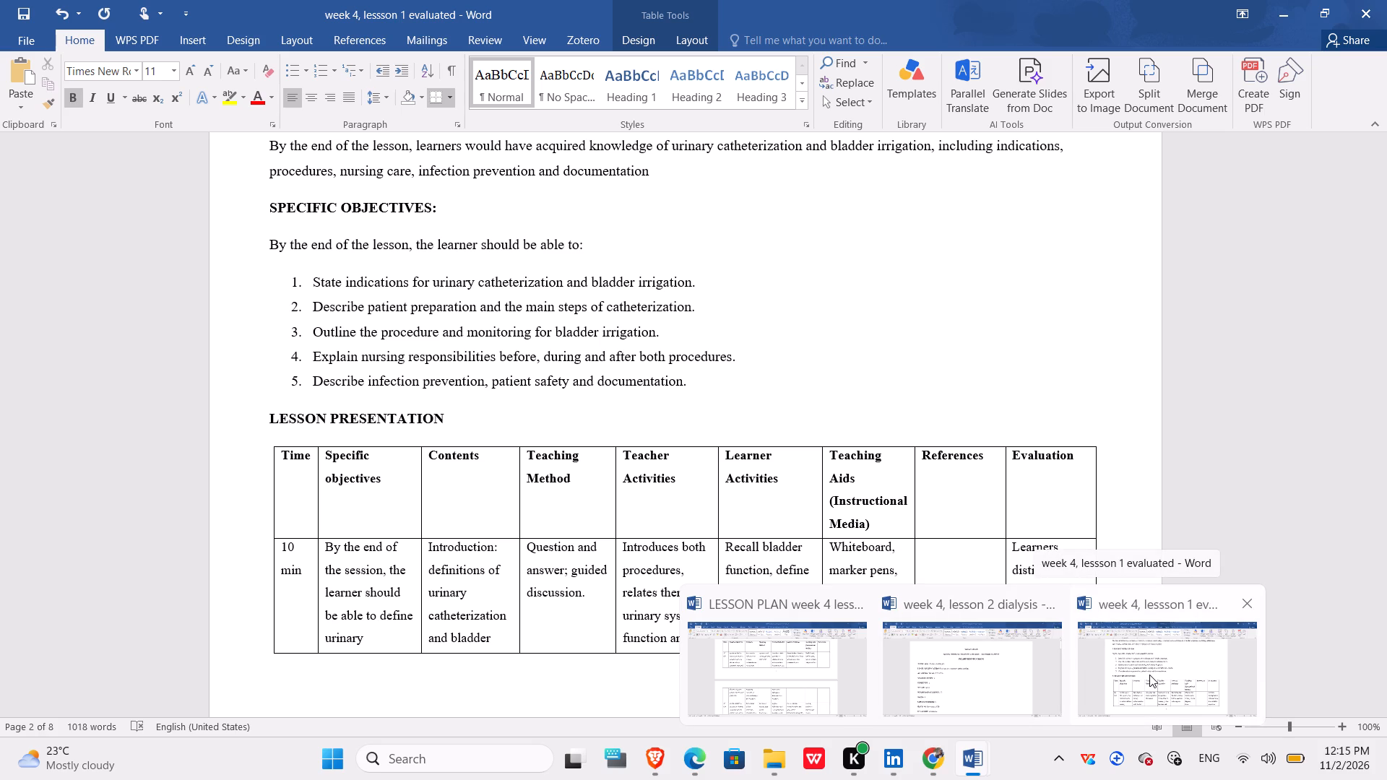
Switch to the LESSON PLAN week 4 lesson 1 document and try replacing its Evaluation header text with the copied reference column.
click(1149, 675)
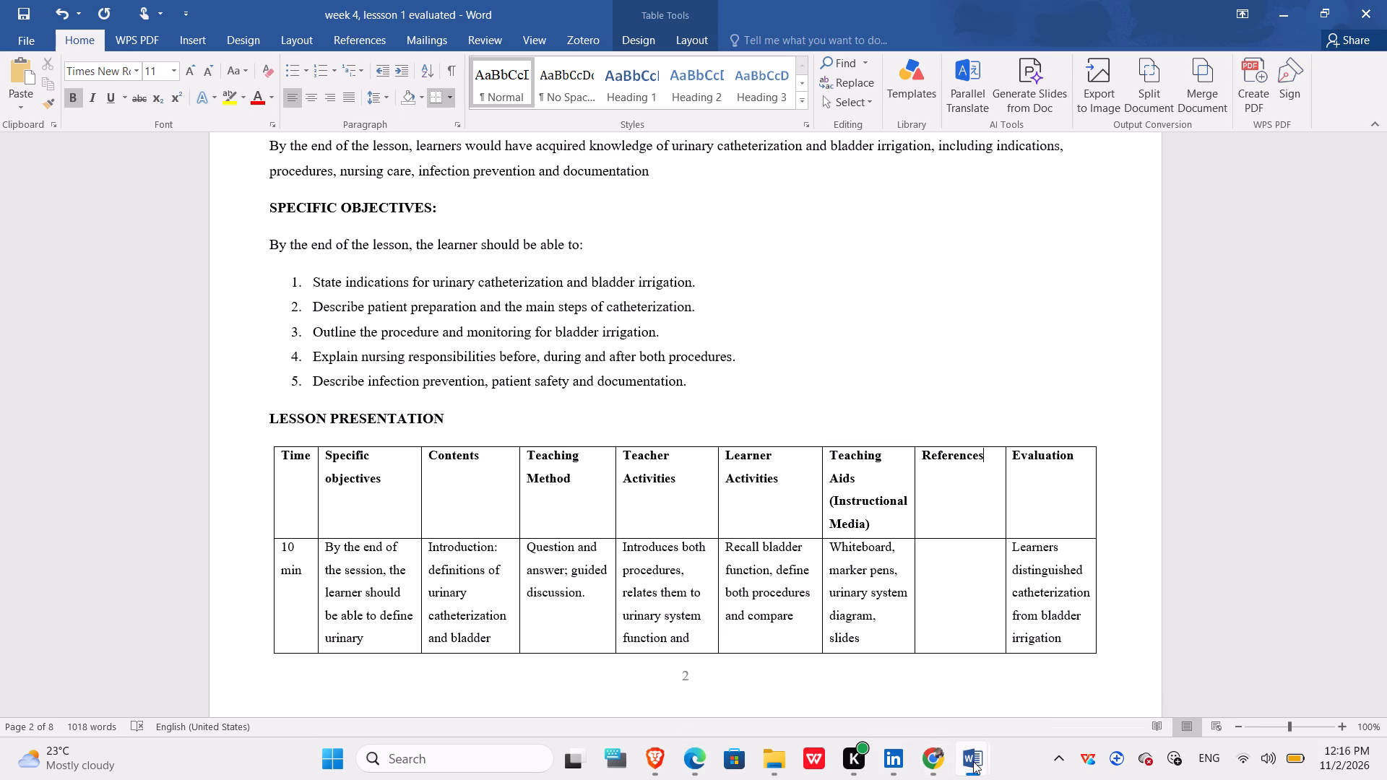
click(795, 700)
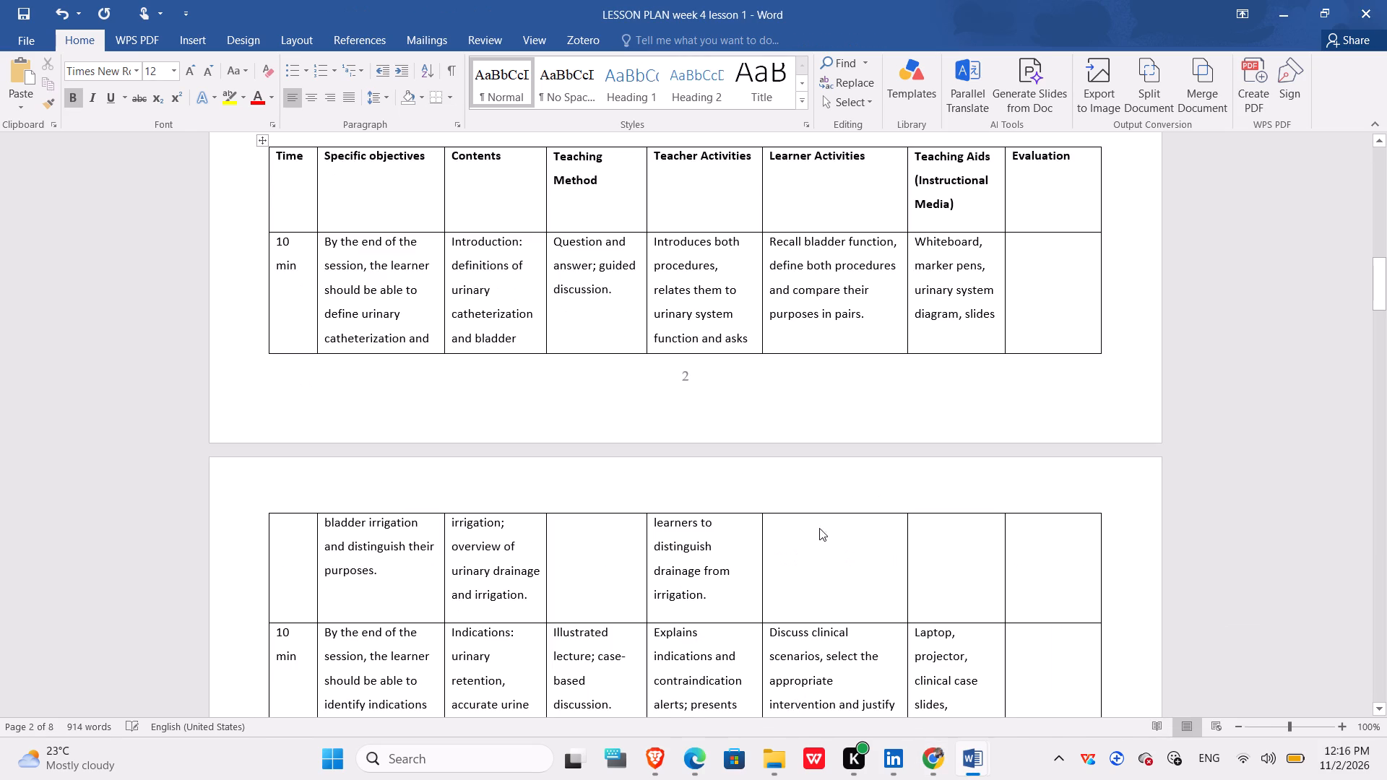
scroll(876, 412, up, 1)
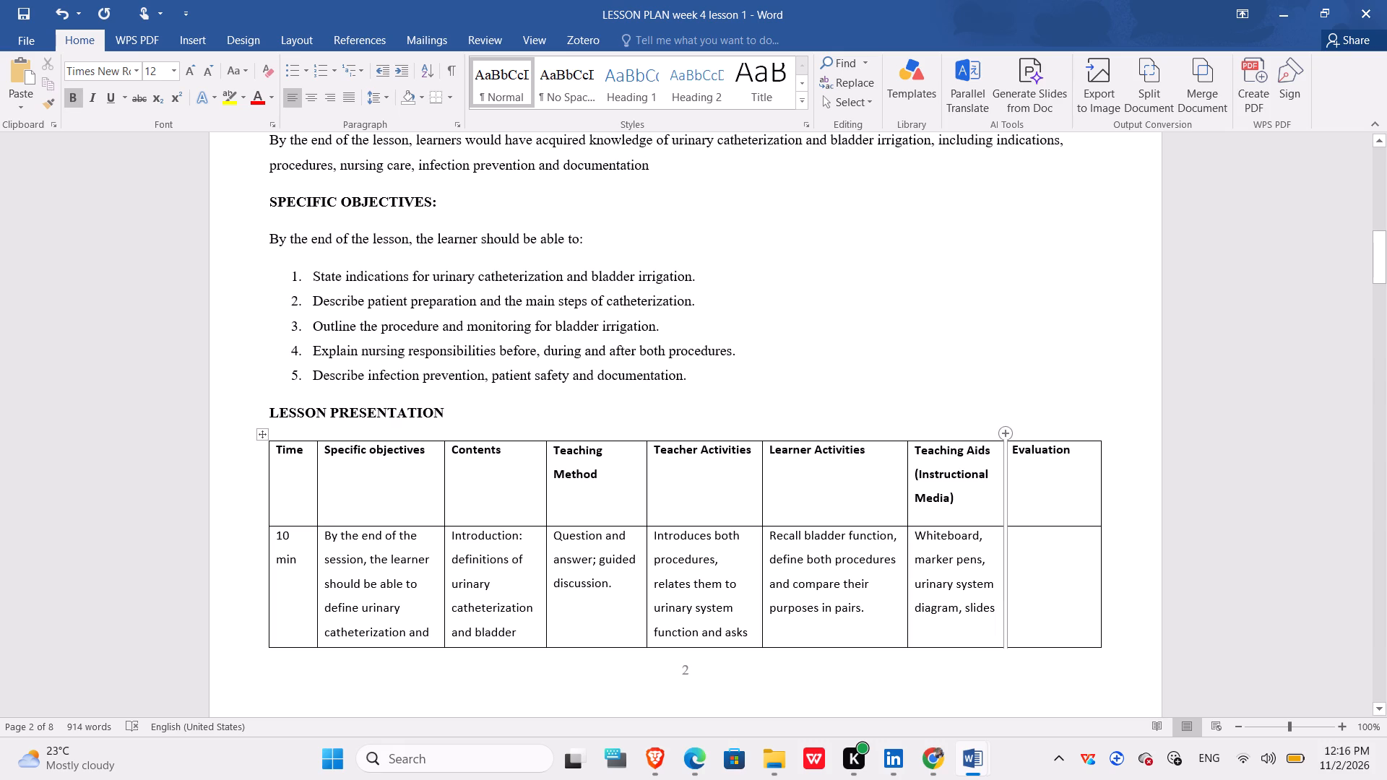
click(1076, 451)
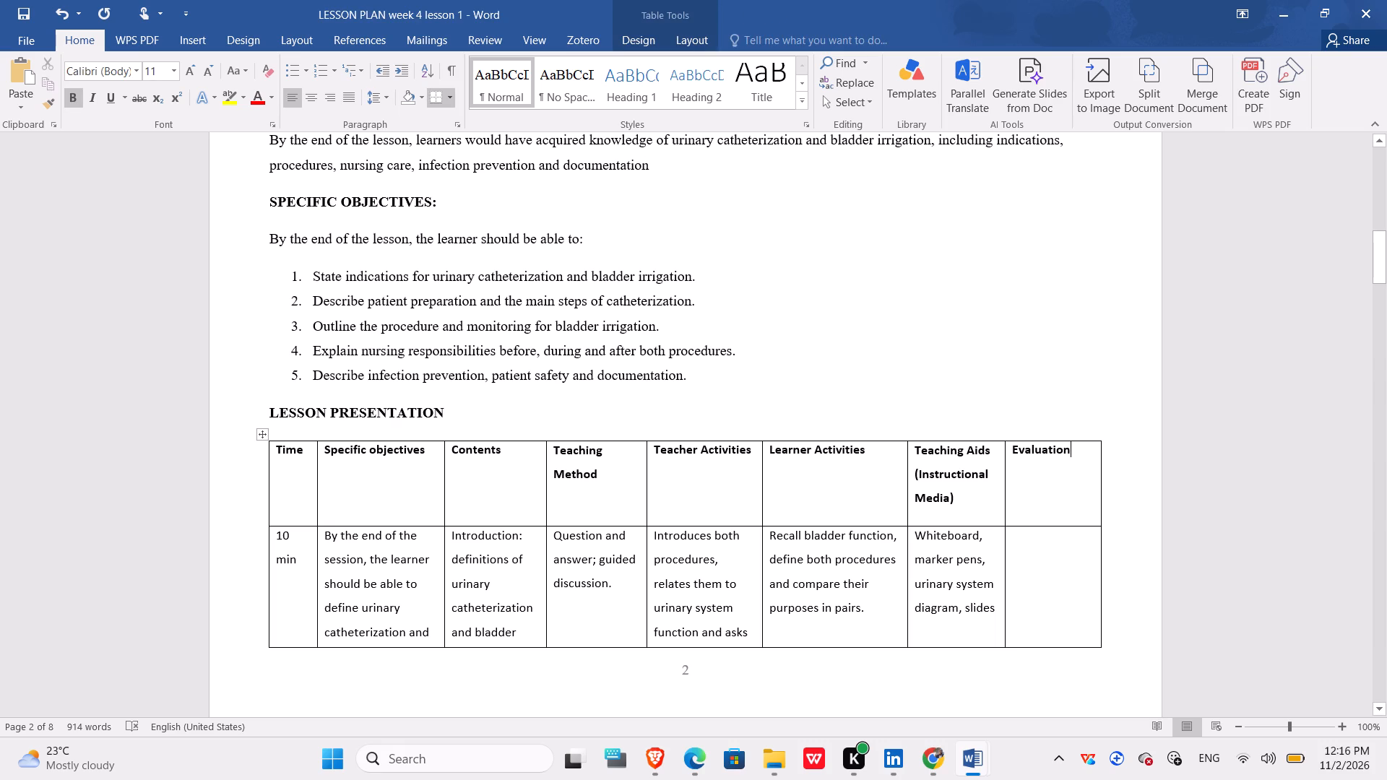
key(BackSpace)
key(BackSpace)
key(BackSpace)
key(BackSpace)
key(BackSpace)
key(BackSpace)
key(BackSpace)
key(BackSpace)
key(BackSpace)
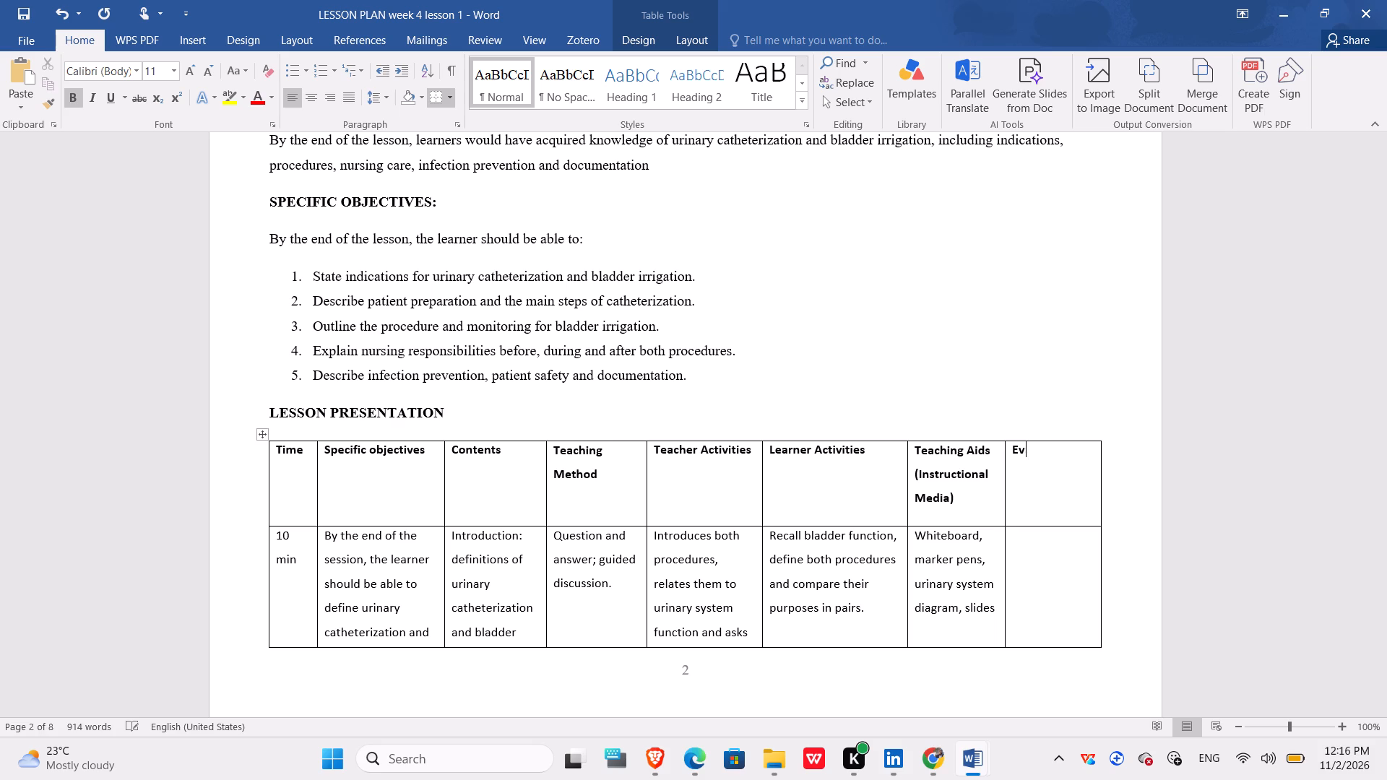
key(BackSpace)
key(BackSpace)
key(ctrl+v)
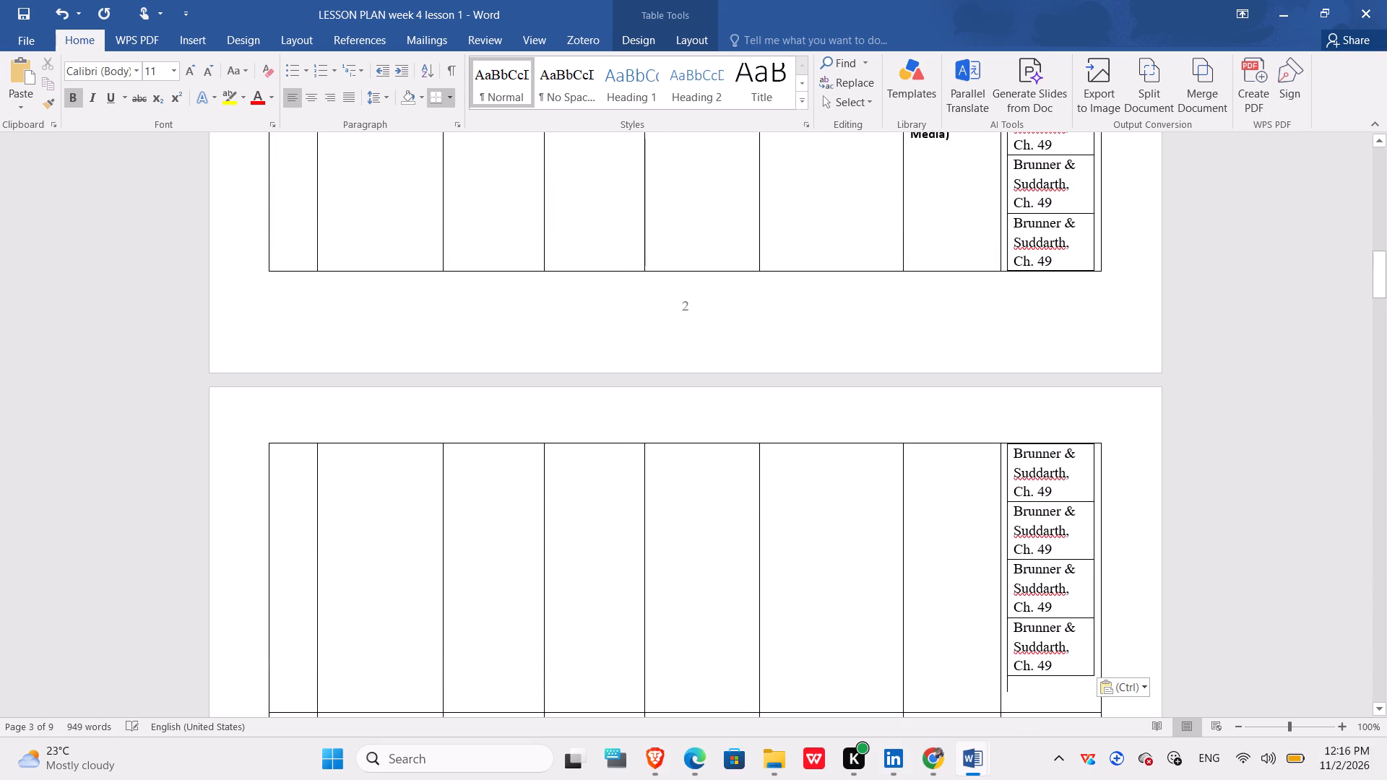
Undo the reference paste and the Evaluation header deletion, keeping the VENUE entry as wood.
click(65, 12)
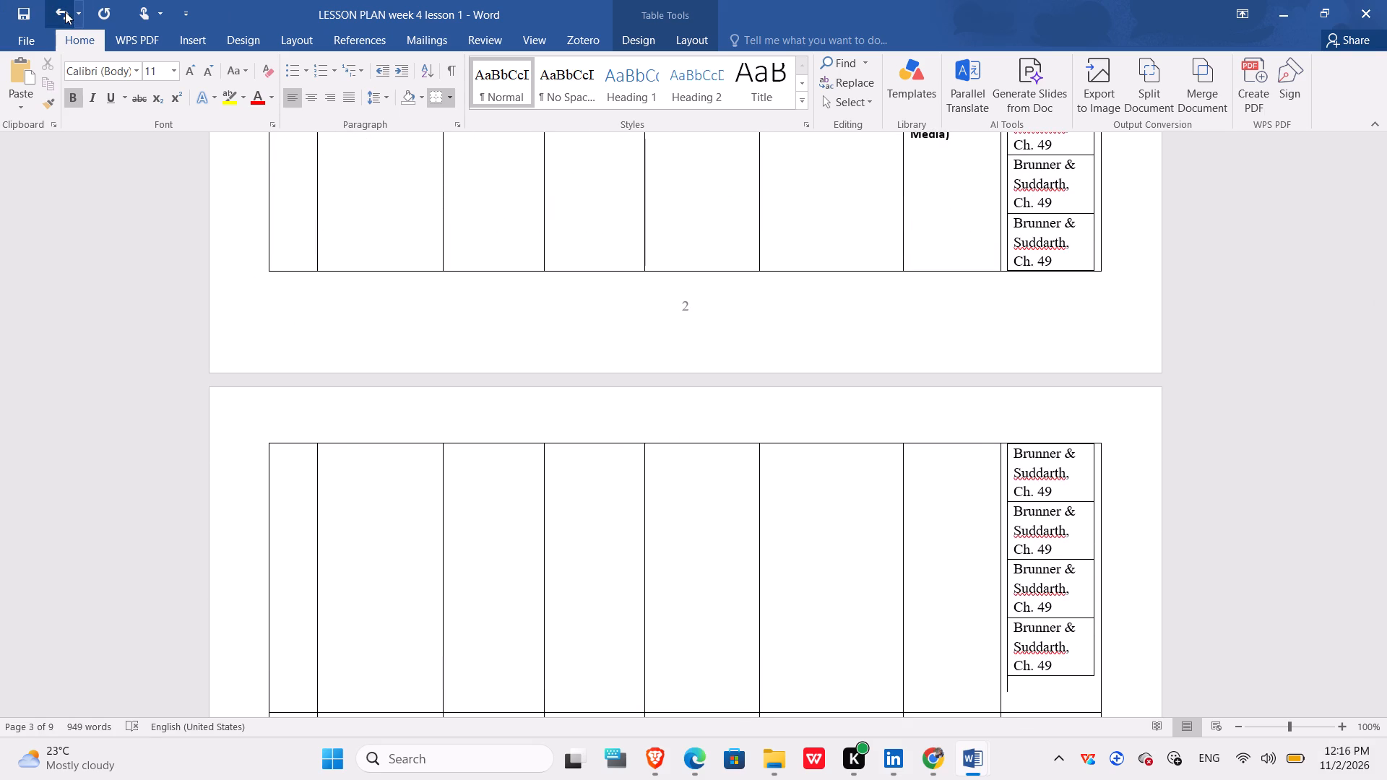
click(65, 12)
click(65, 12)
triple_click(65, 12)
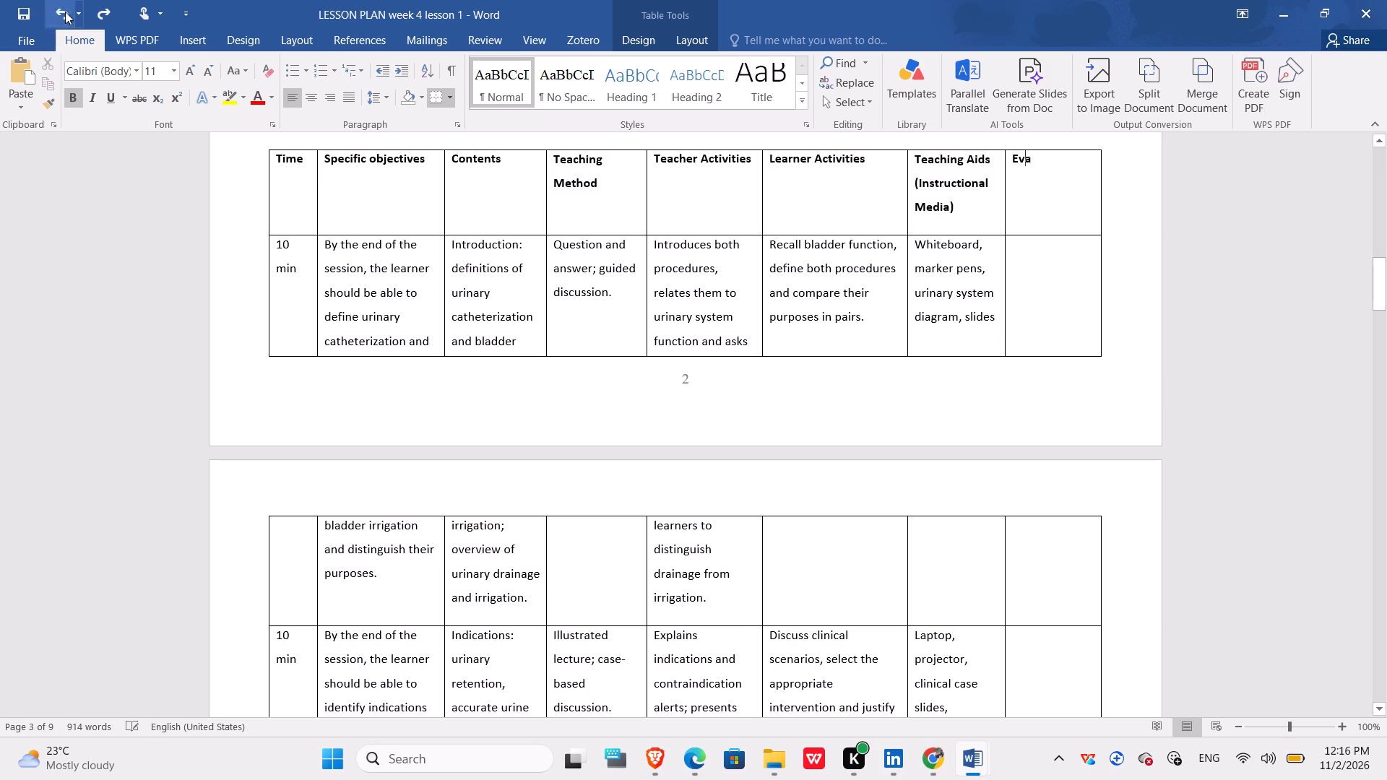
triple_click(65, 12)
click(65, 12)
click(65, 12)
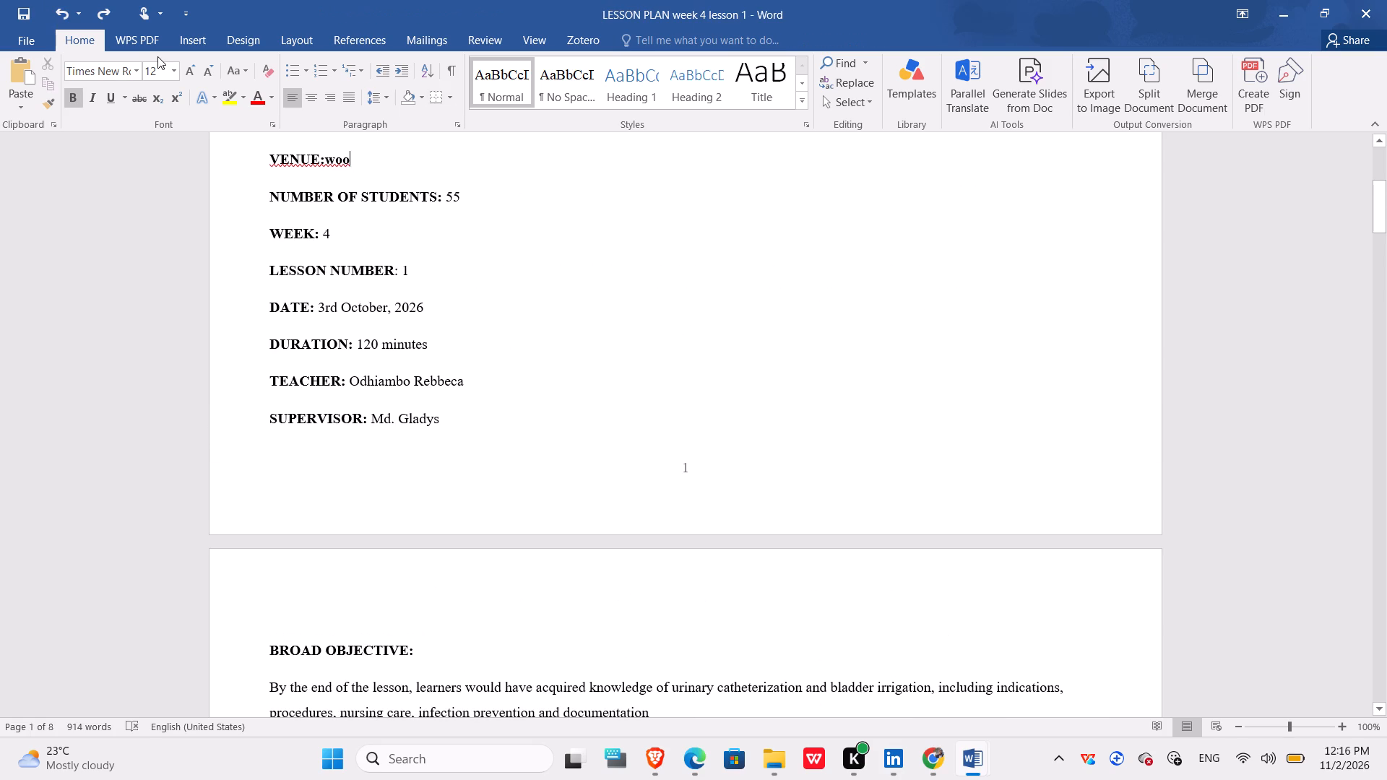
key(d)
Open the Week_4_Lesson_2 document from the KMTC documents folder with Word 2016.
scroll(770, 381, down, 4)
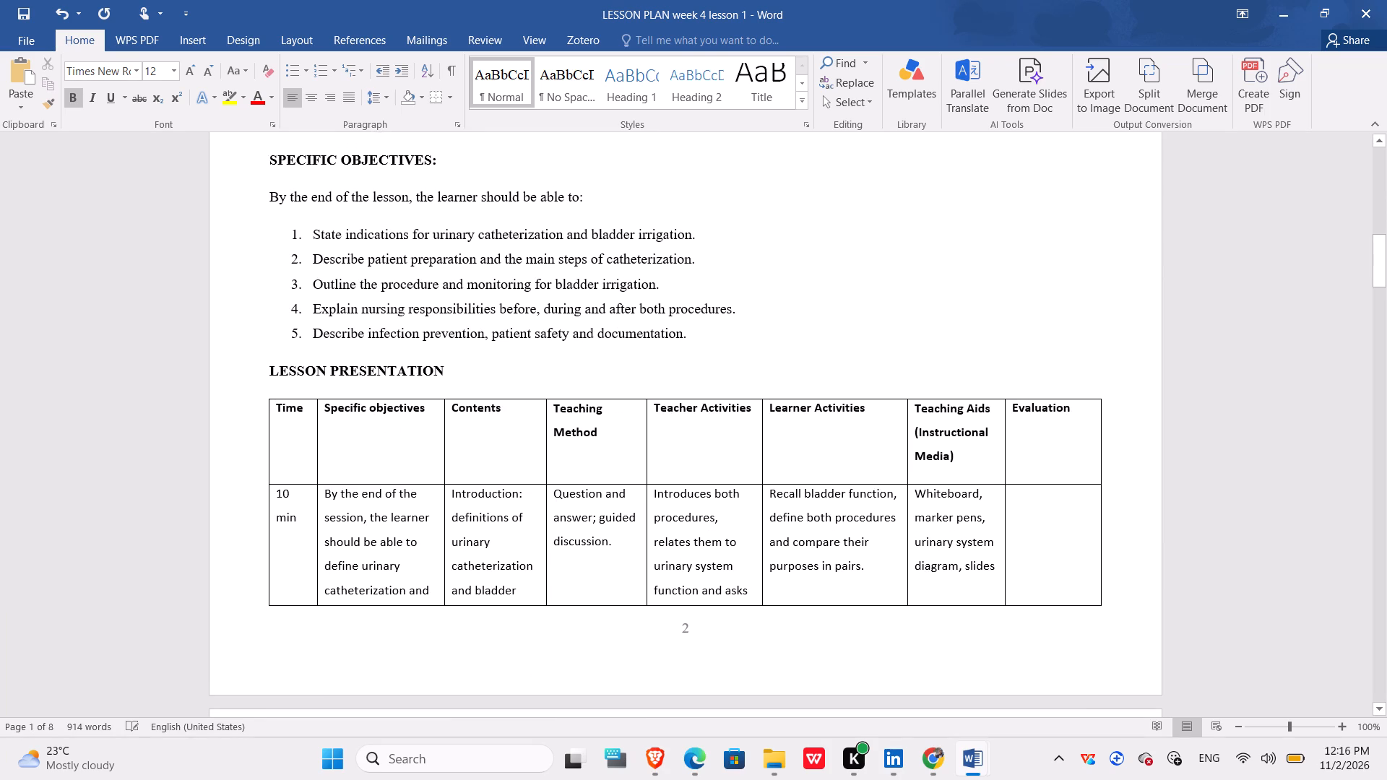
scroll(770, 381, down, 1)
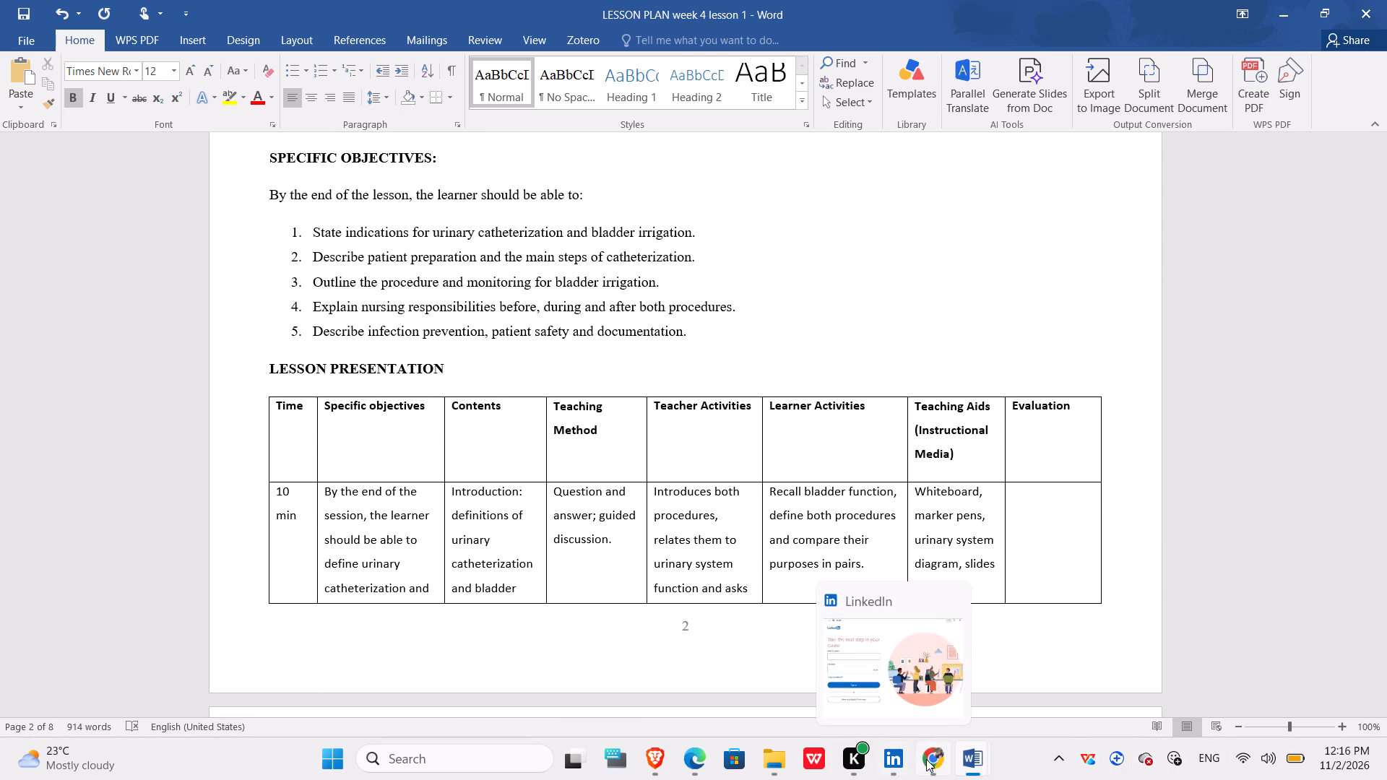
click(761, 695)
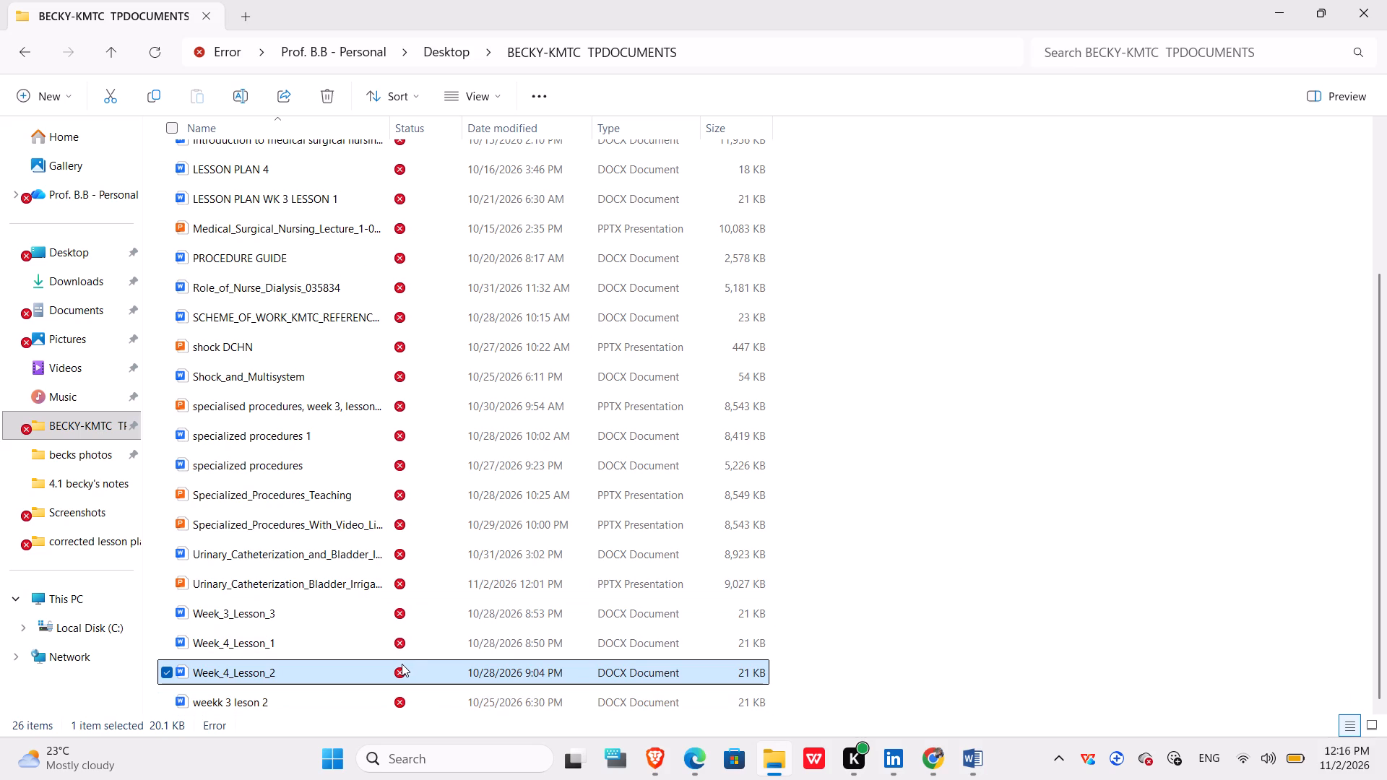
right_click(402, 664)
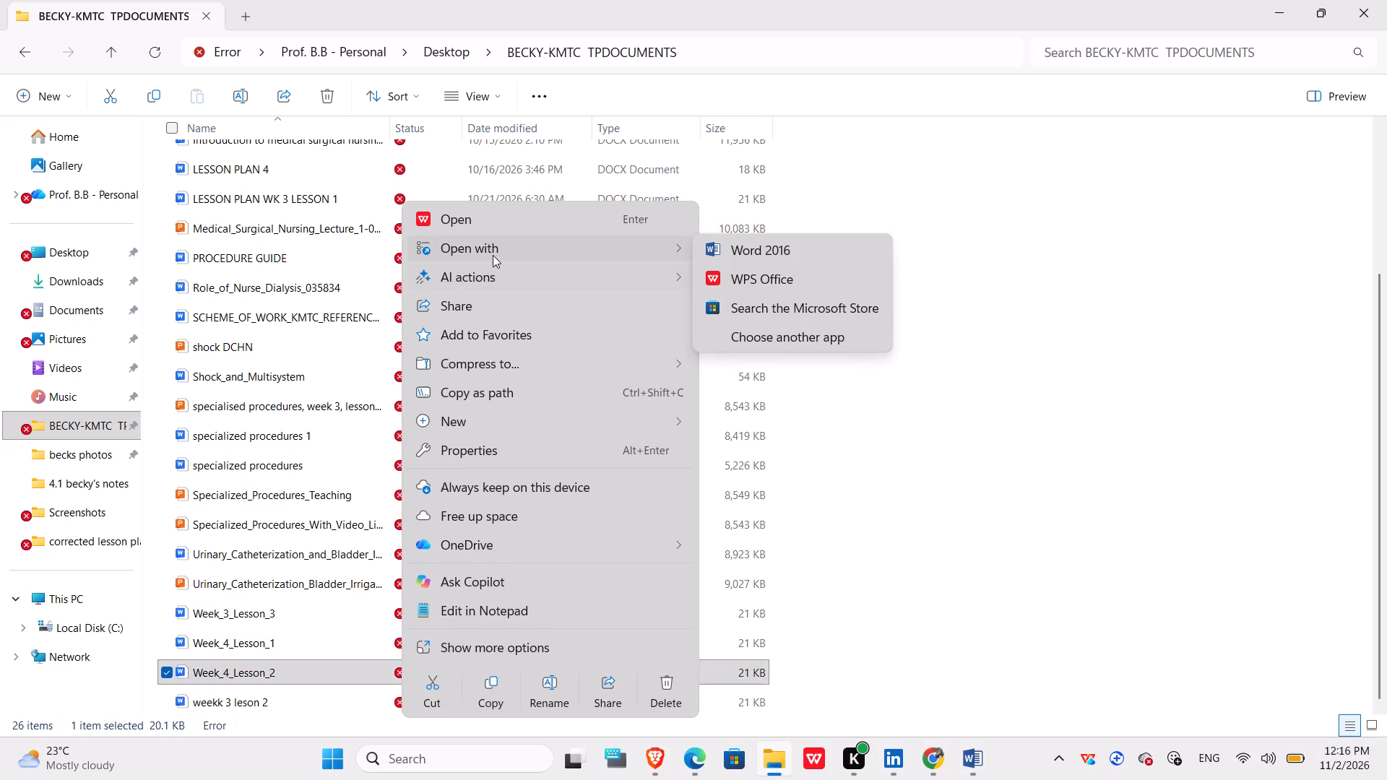
click(743, 242)
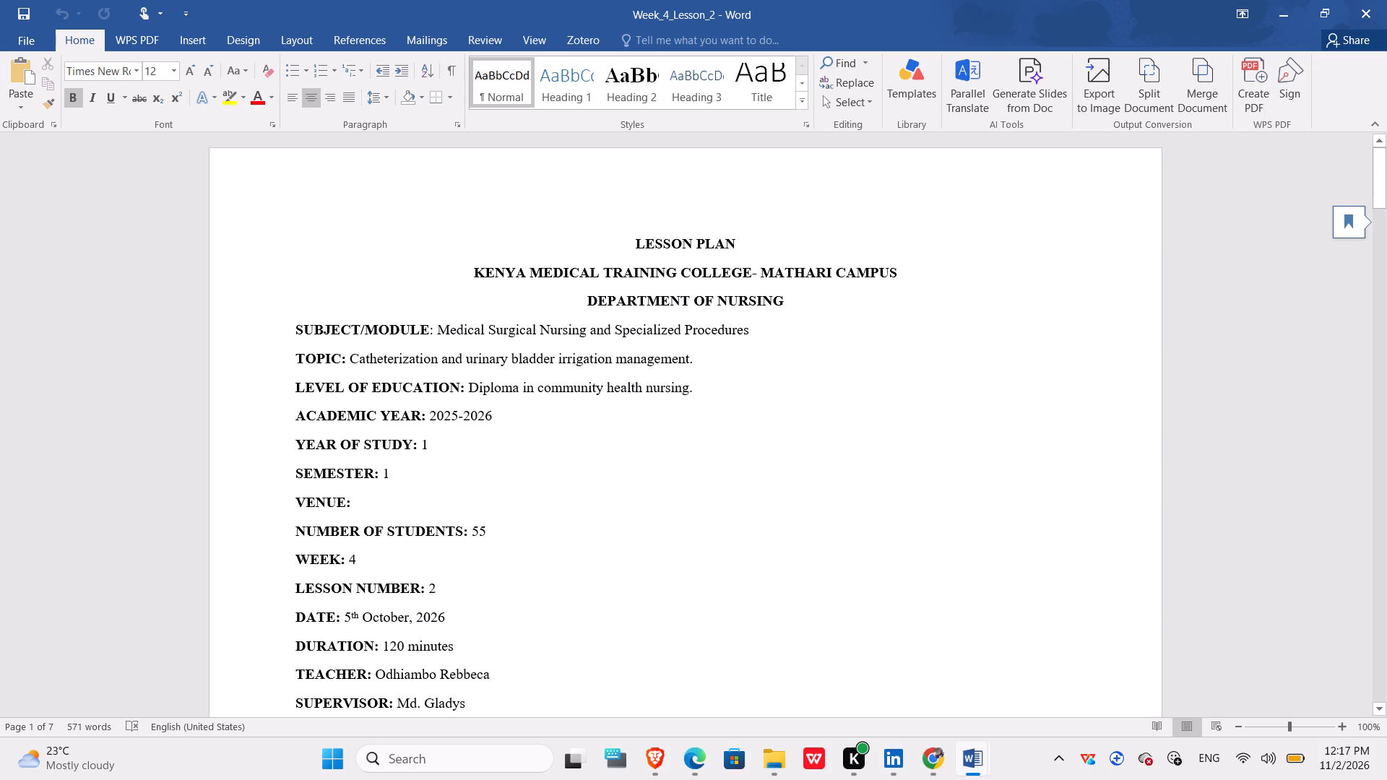
Copy the reference "Brunner & Suddarth, Ch. 49" from the Preparation row of Week_4_Lesson_2 and close that document.
key(Down)
scroll(789, 373, down, 5)
scroll(789, 373, up, 1)
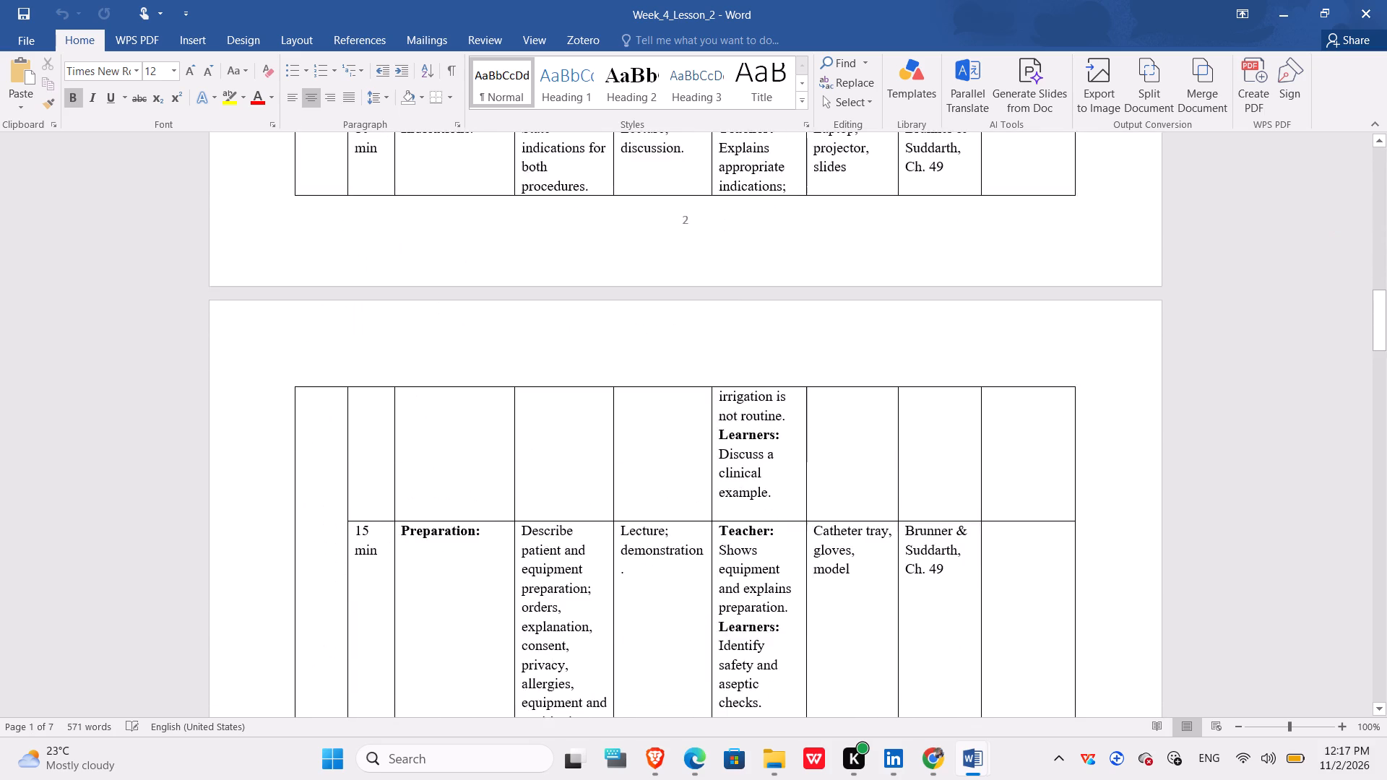
scroll(789, 373, up, 2)
scroll(789, 373, down, 1)
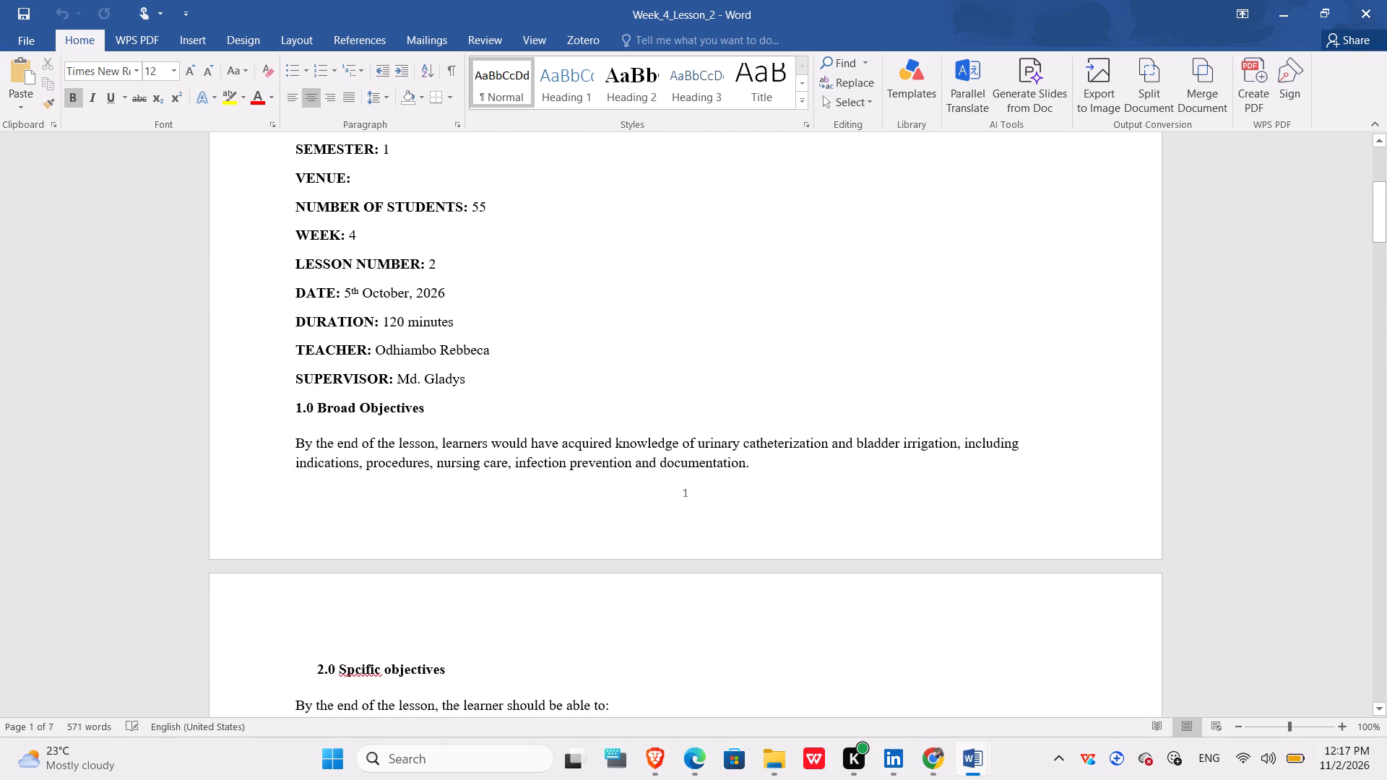
scroll(584, 338, down, 4)
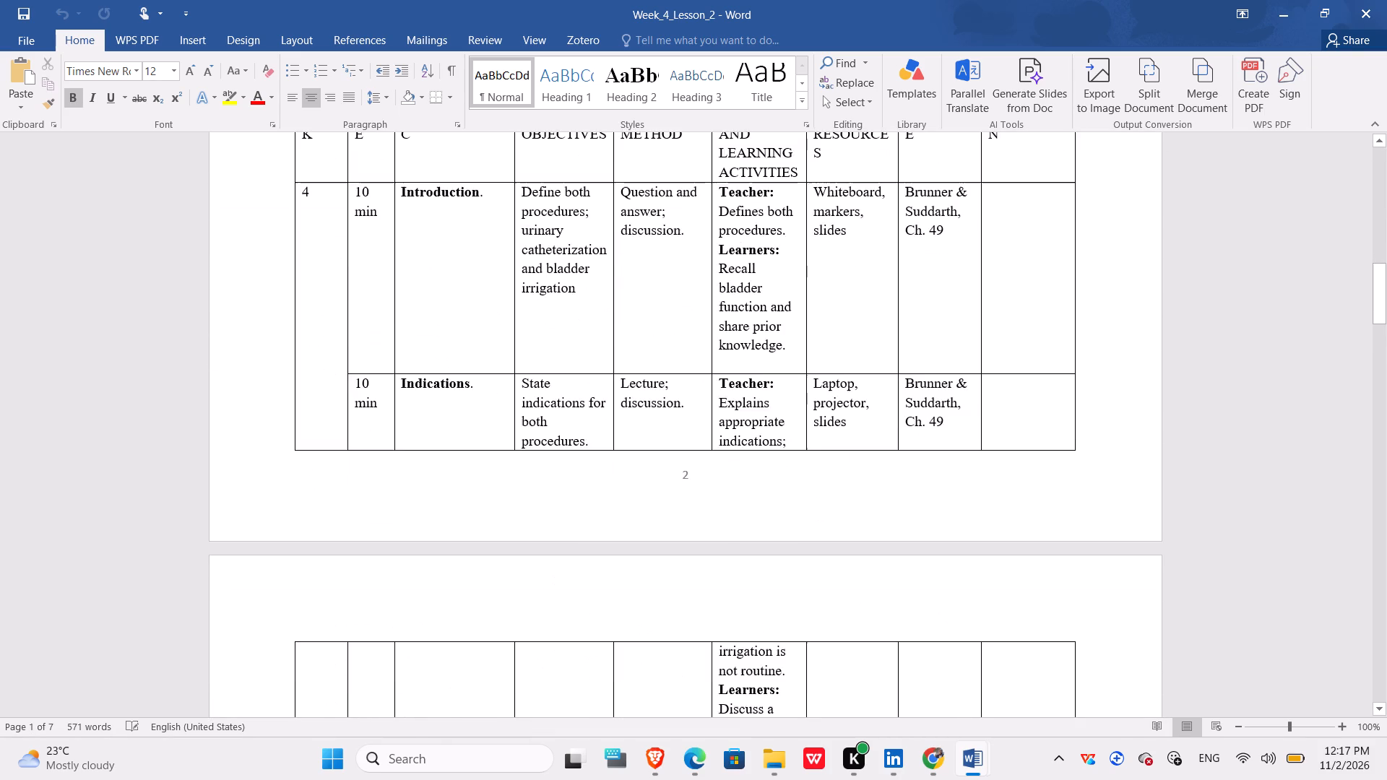
scroll(584, 338, down, 2)
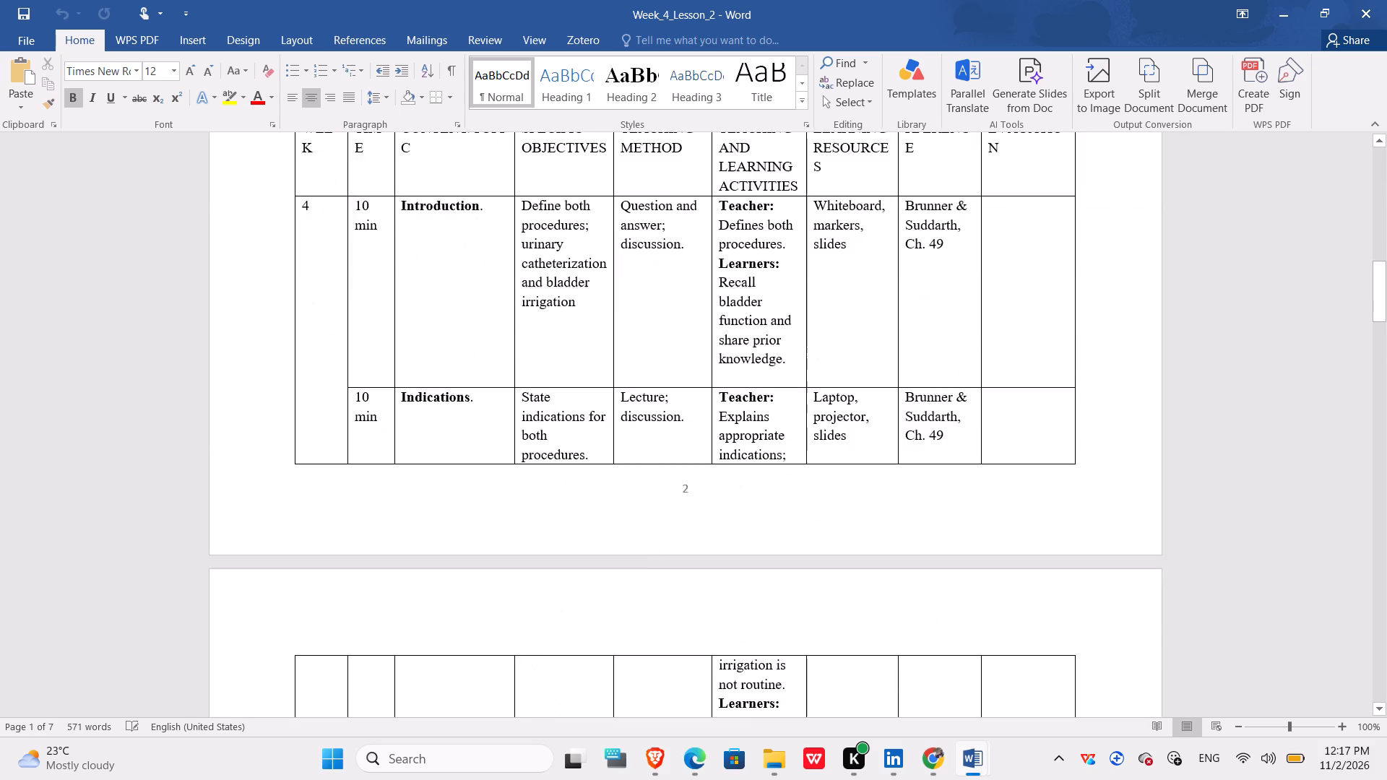
scroll(584, 338, down, 1)
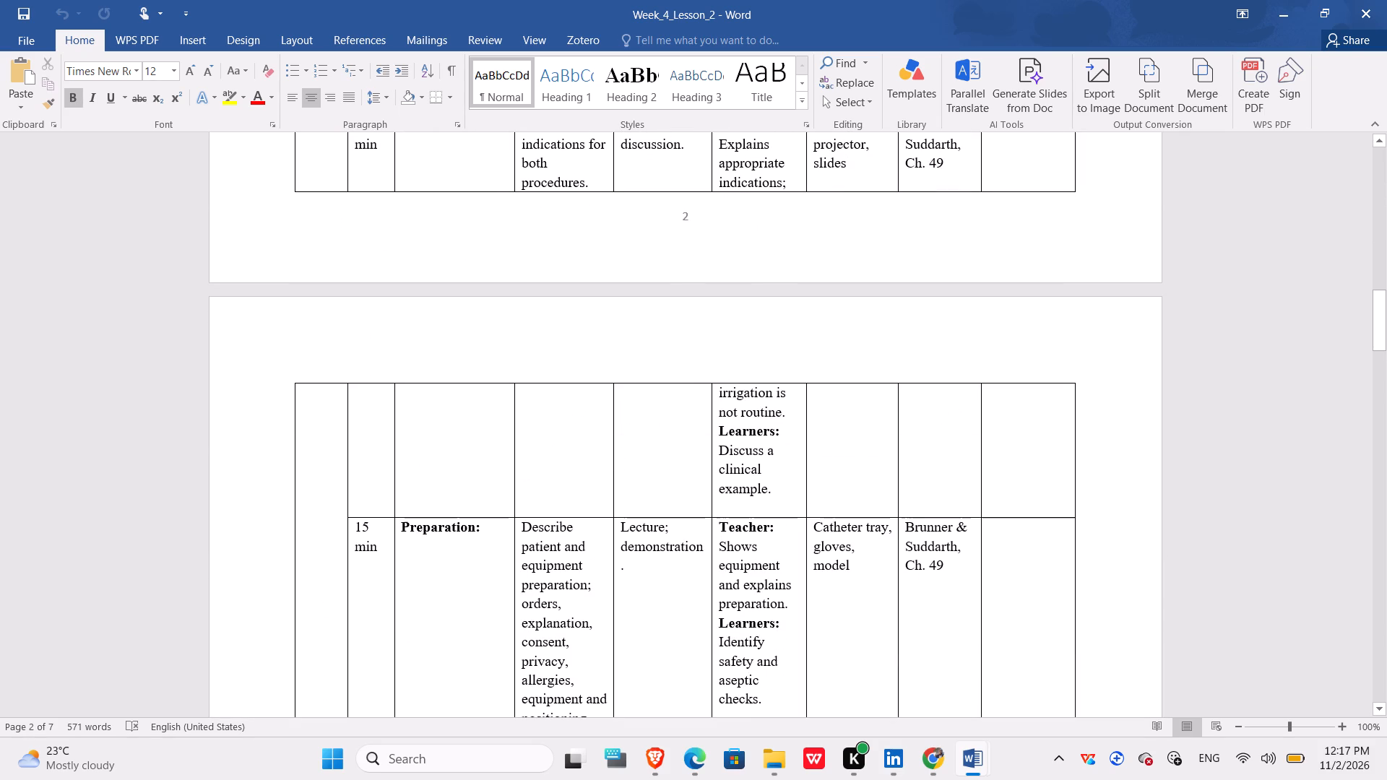
drag(908, 529, 951, 573)
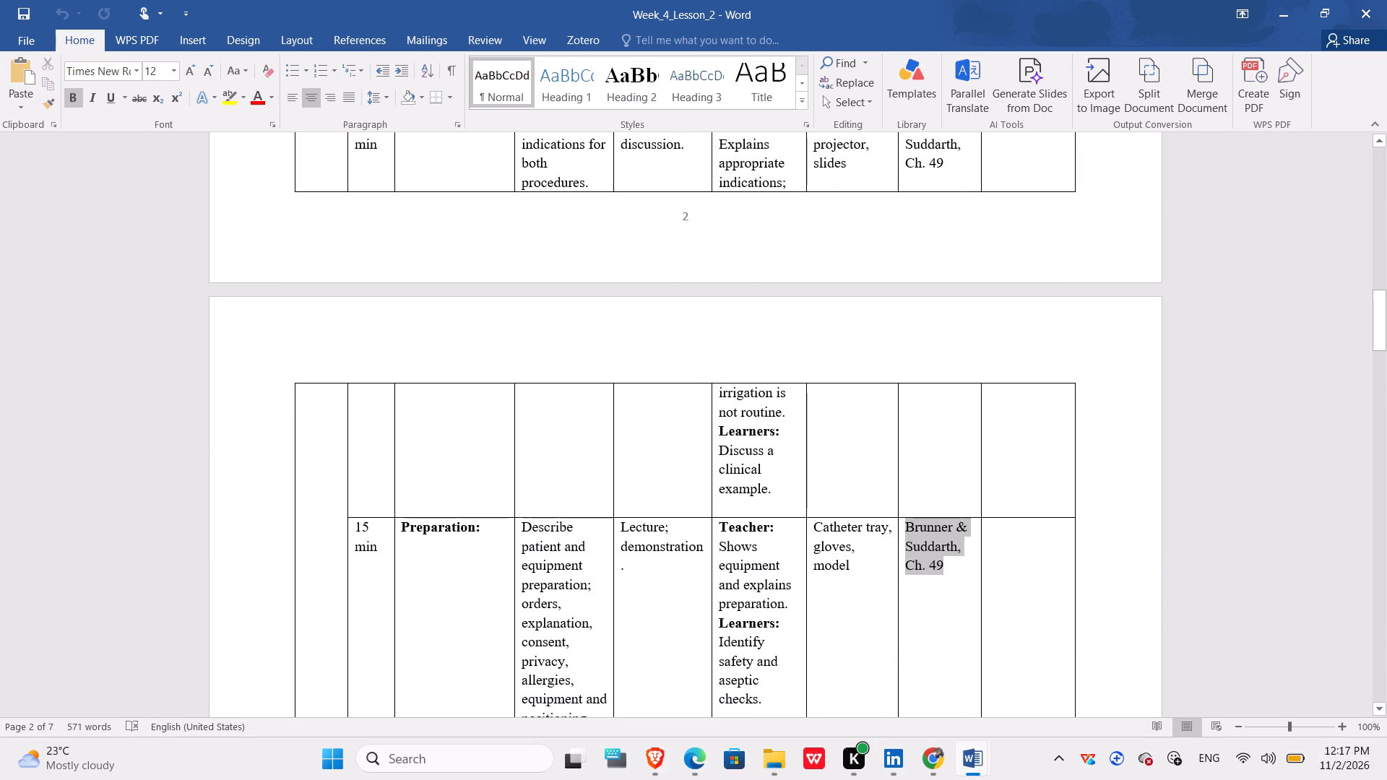
key(ctrl+c)
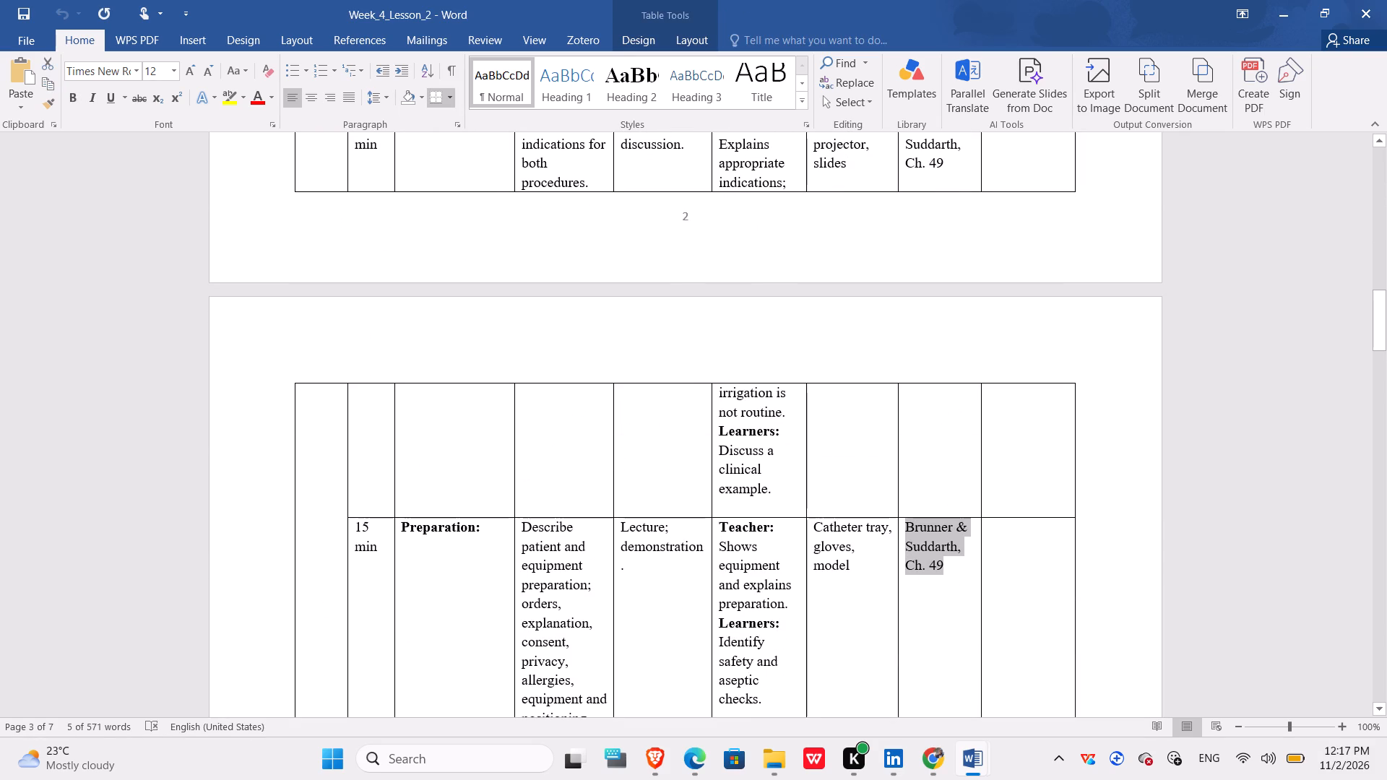
key(ctrl+c)
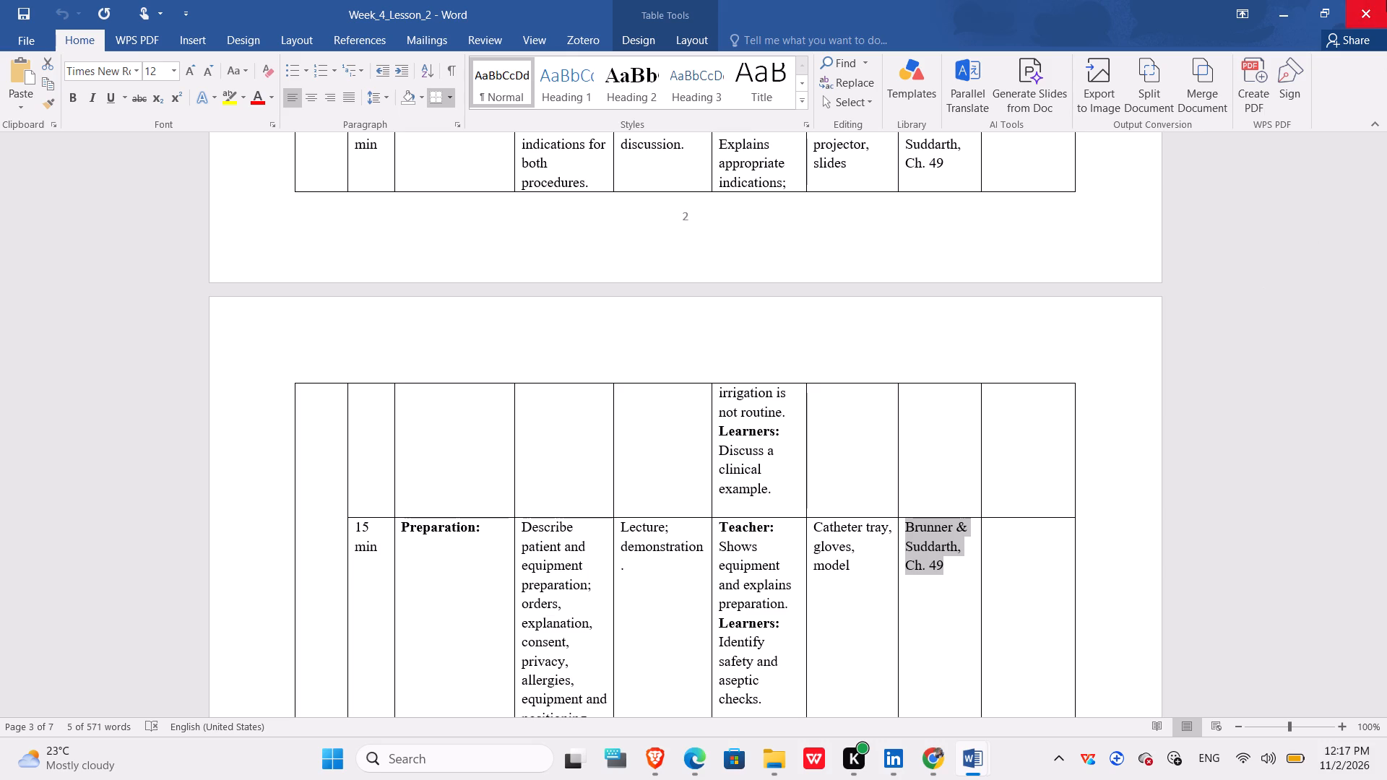
click(1375, 2)
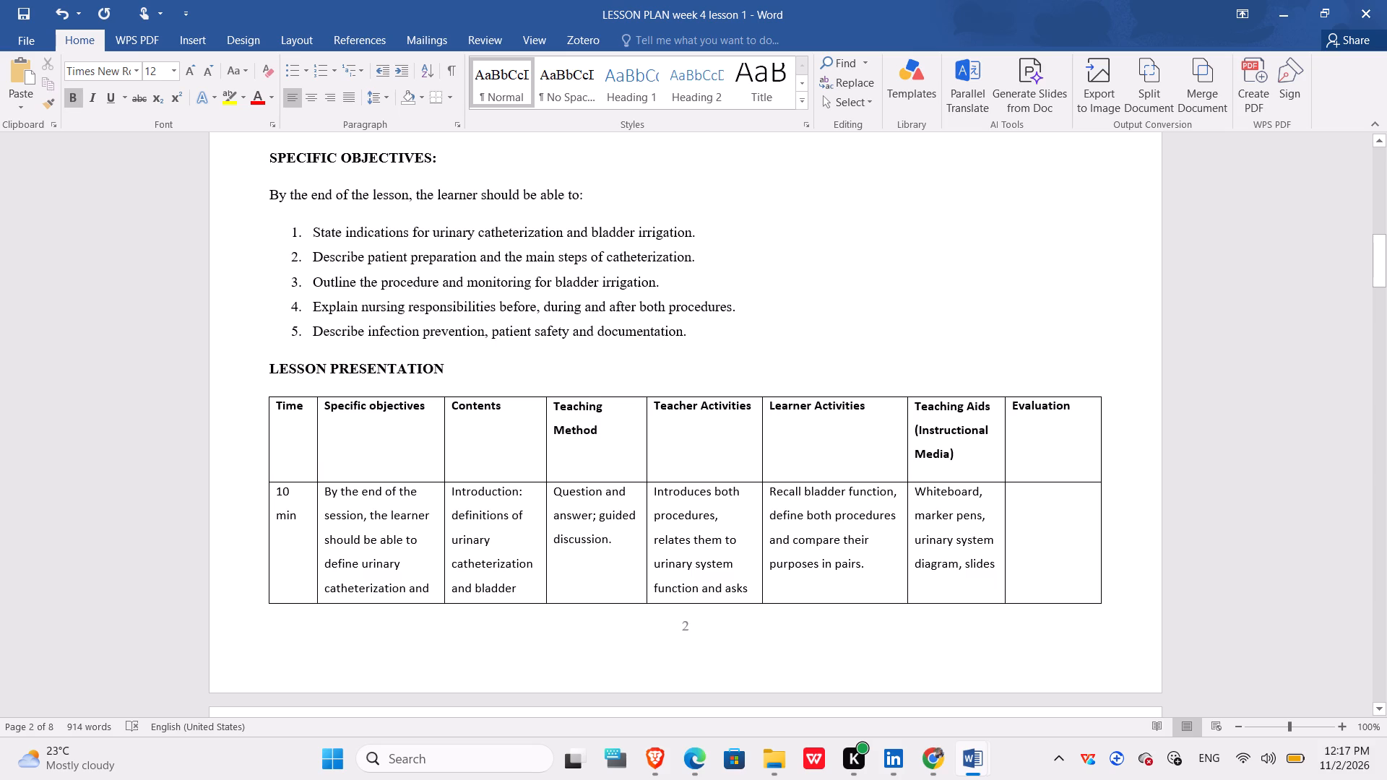
Insert a blank column between Teaching Aids and Evaluation in the LESSON PLAN week 4 lesson 1 table.
click(1005, 380)
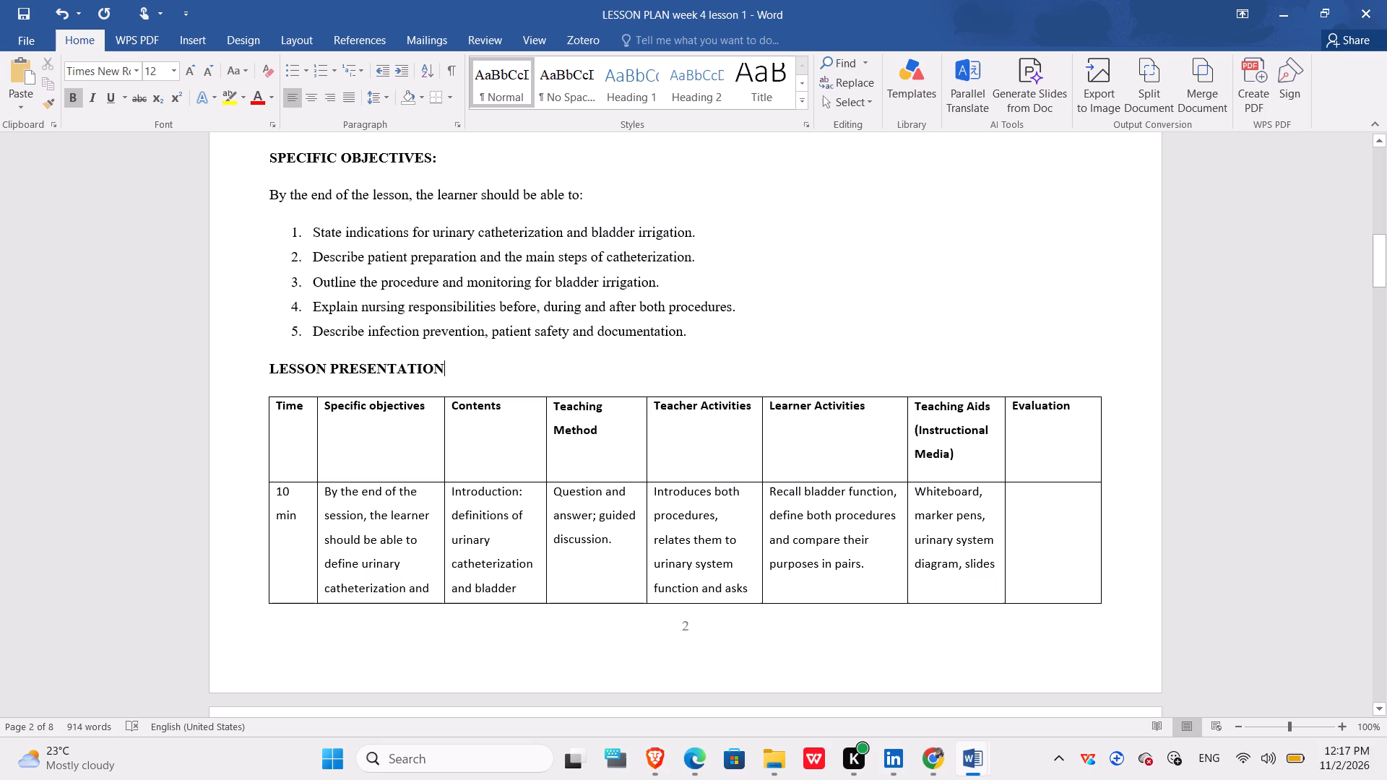
click(1007, 394)
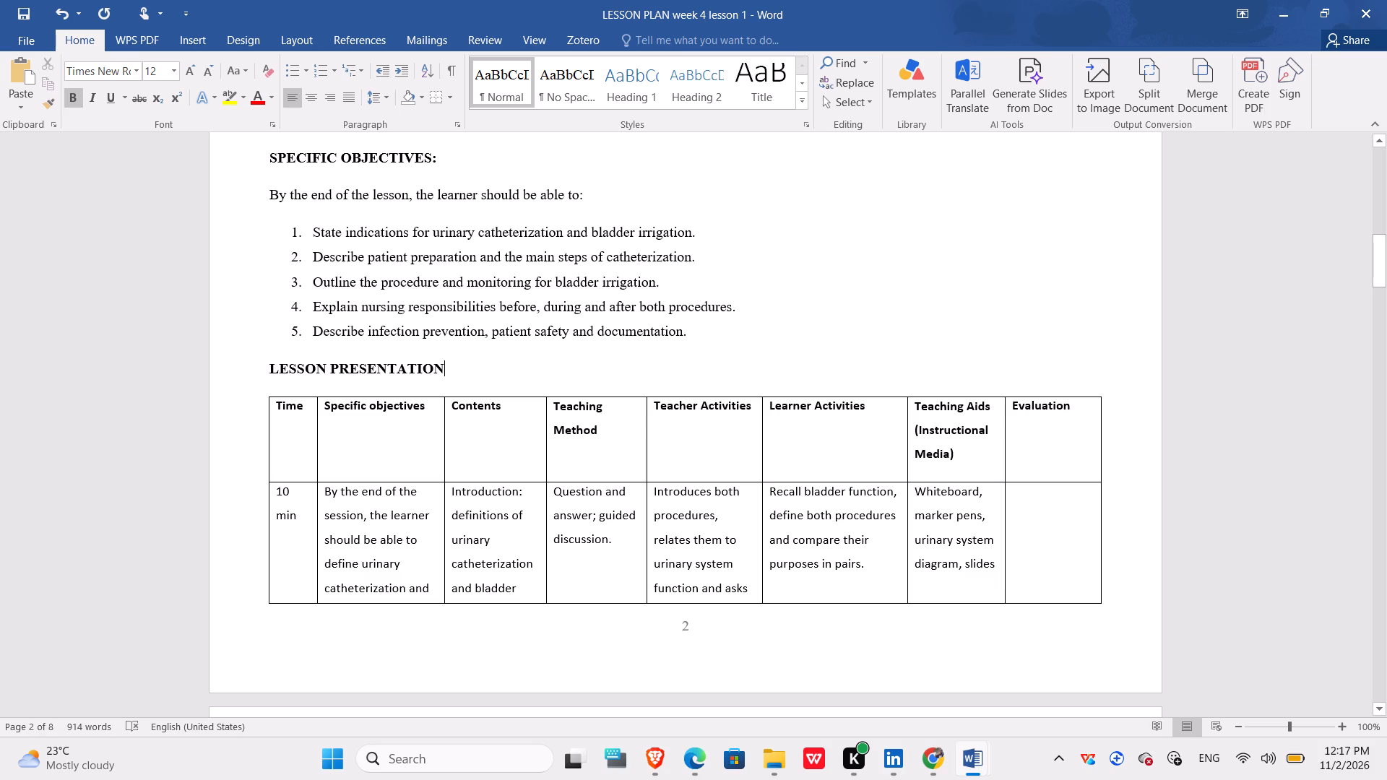
click(1003, 400)
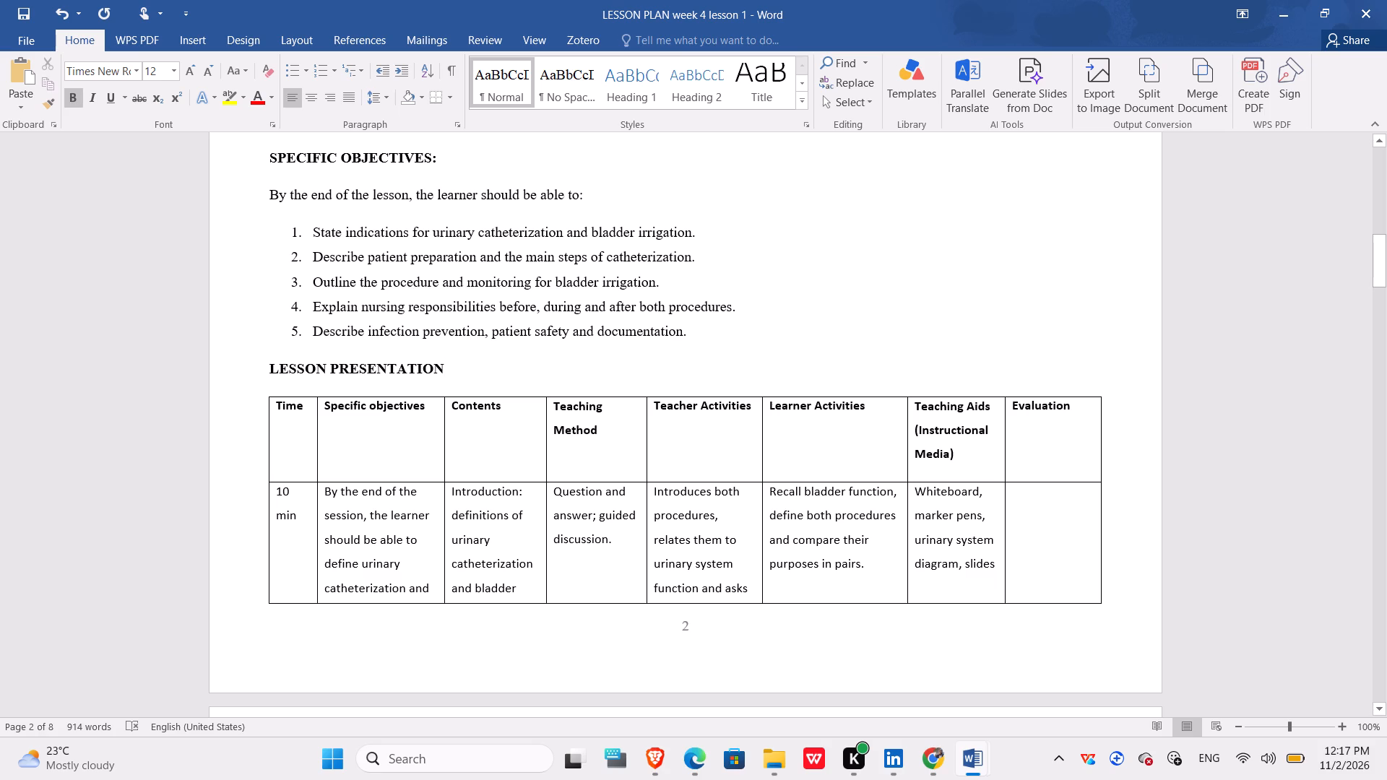
click(1005, 396)
click(1005, 396)
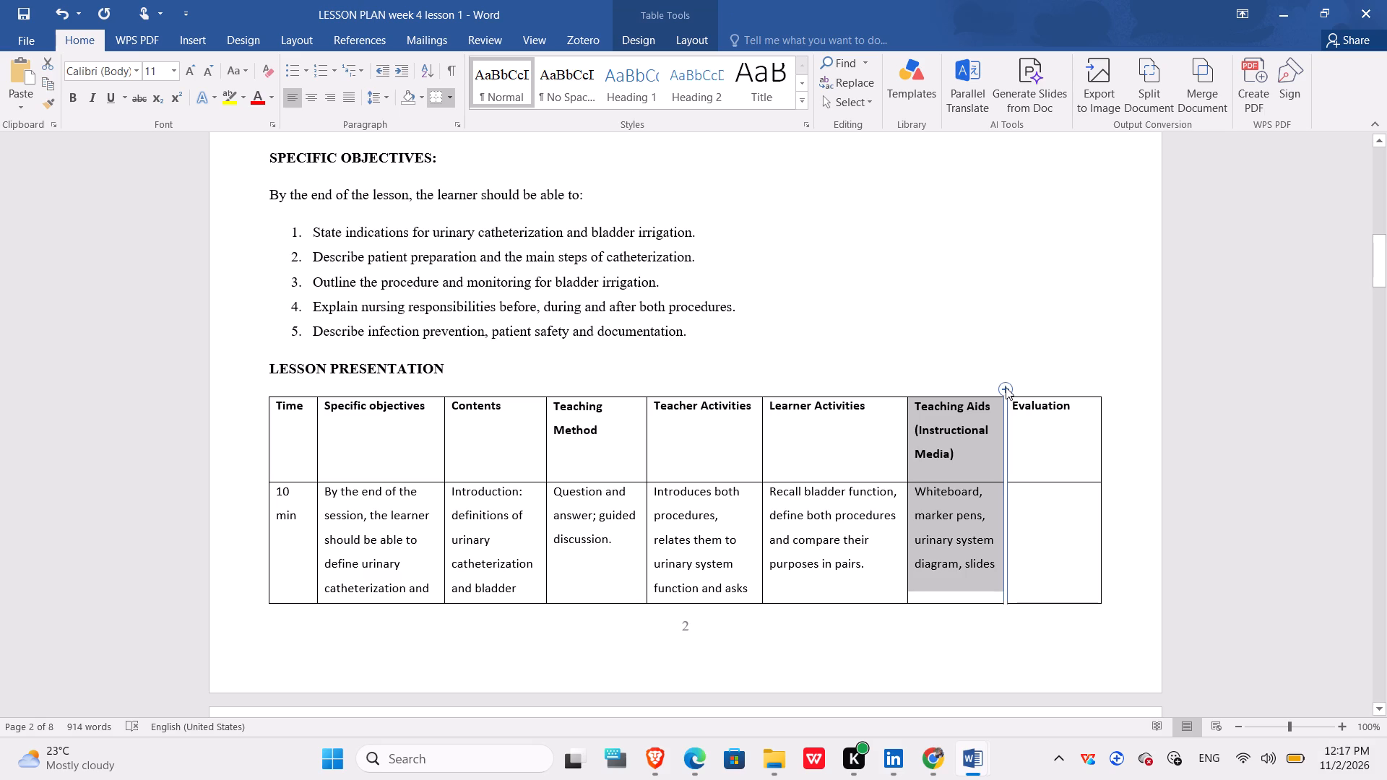
click(1006, 387)
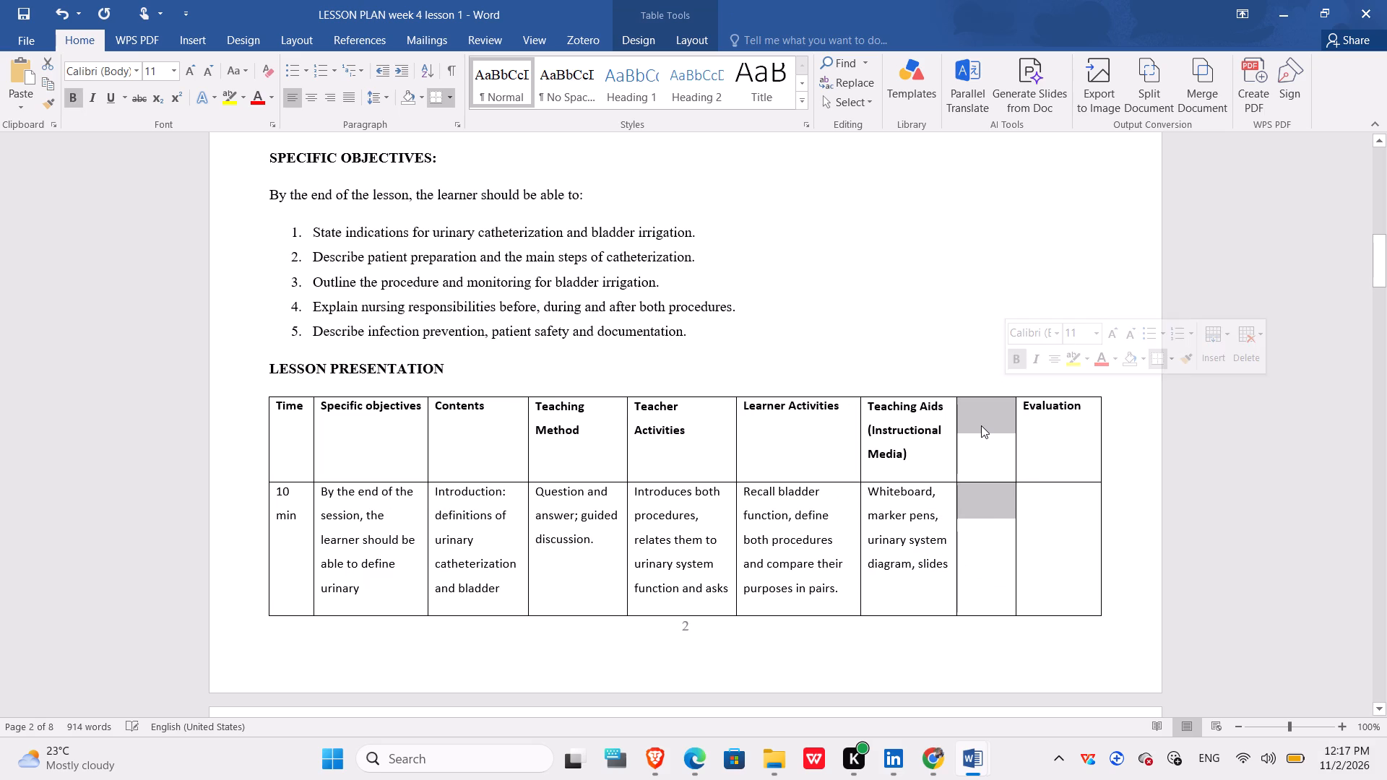
Enter References as the header of the blank column between Teaching Aids and Evaluation.
click(981, 425)
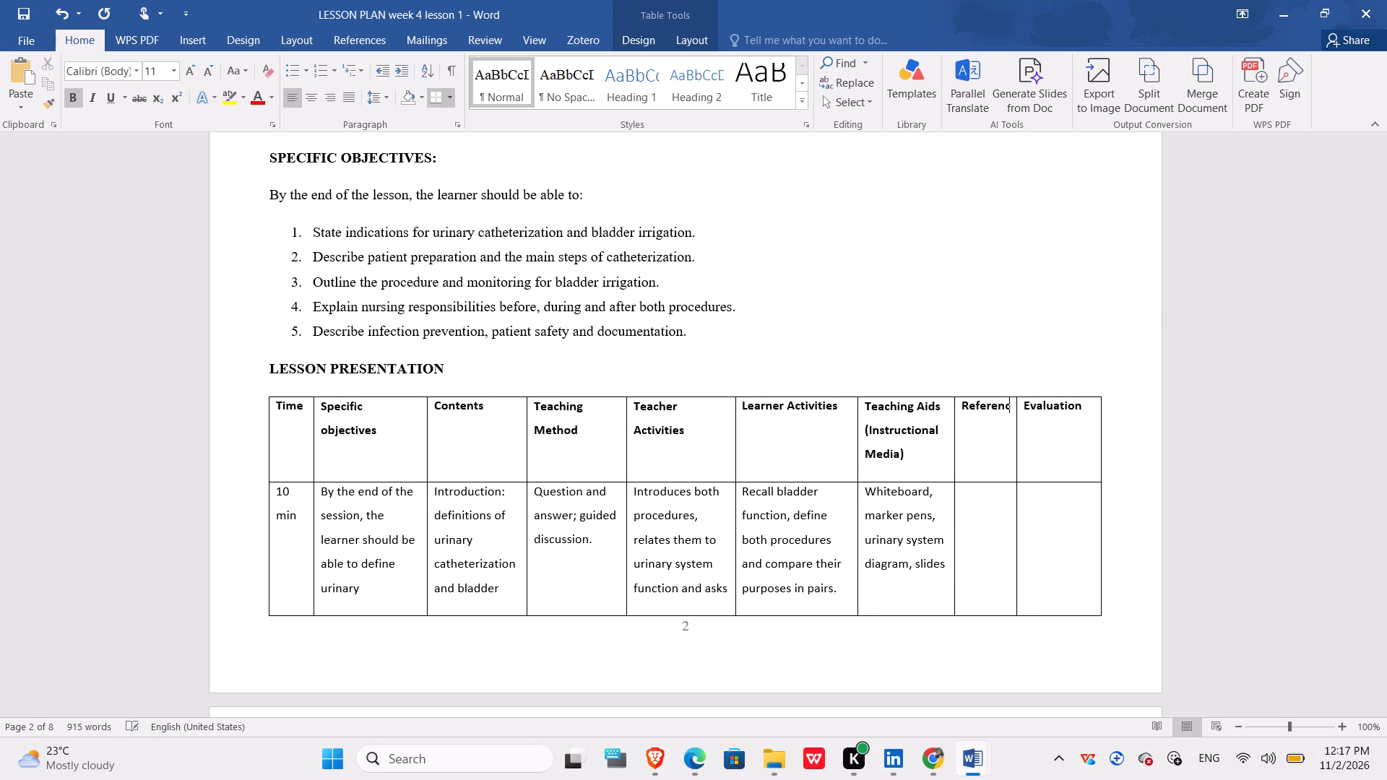
Paste the Brunner & Suddarth, Ch. 49 citation into the References cells of both 10 min rows and the 15 min row.
scroll(981, 425, down, 1)
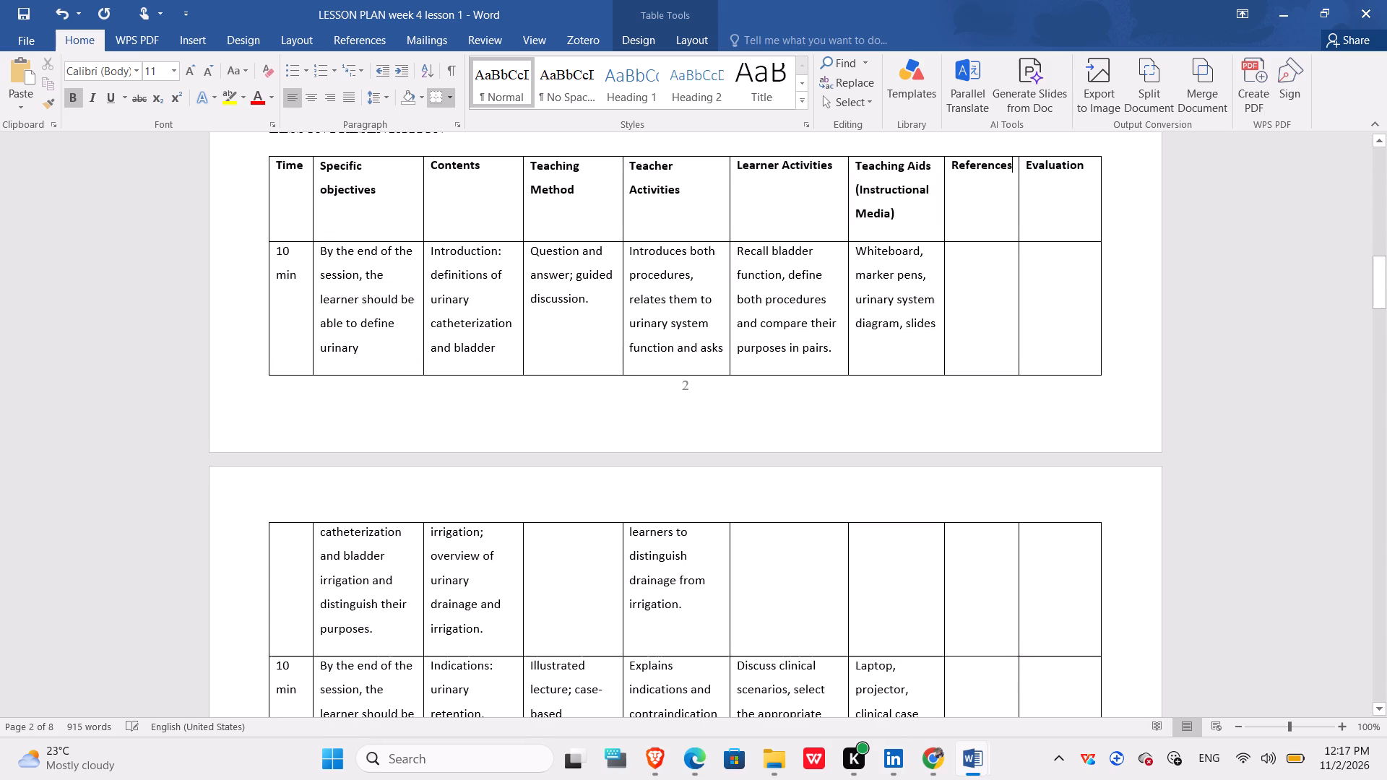
click(952, 272)
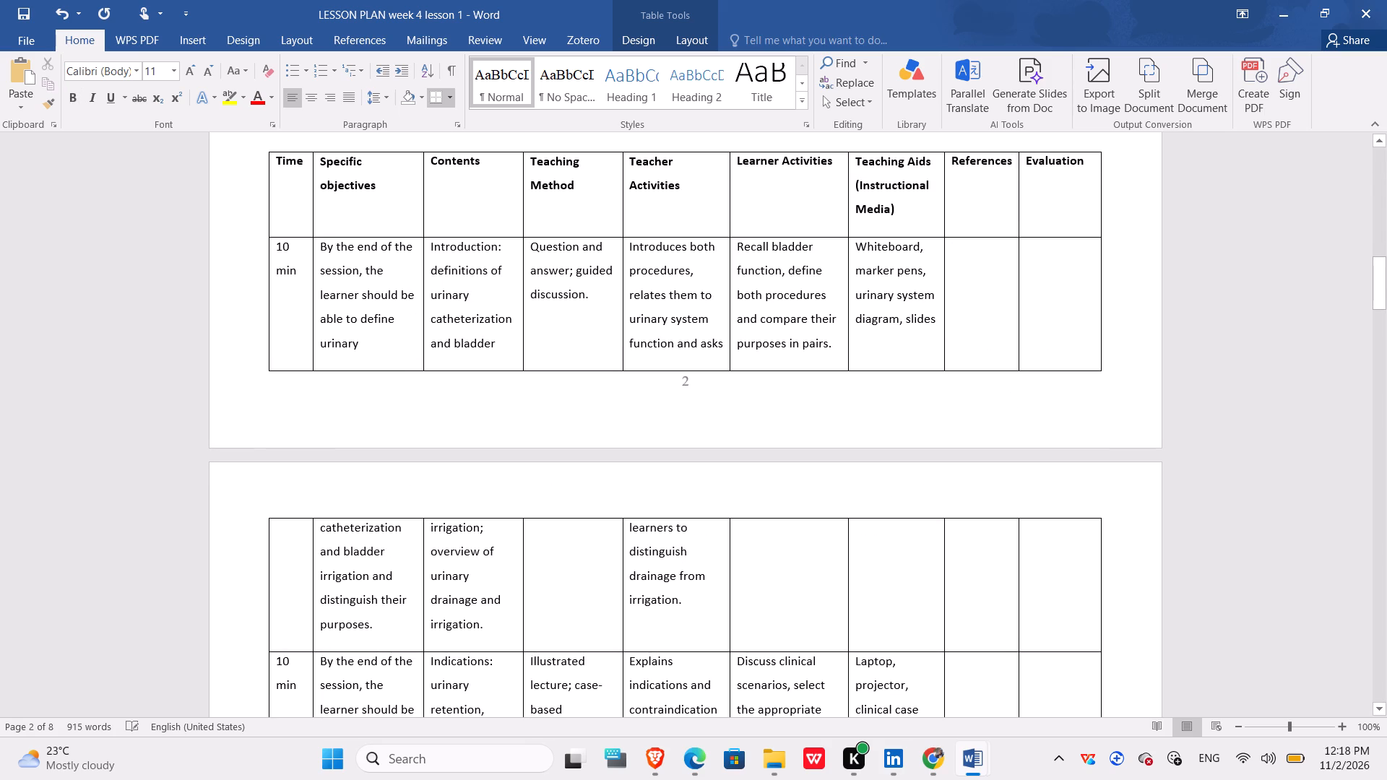
key(ctrl+v)
scroll(952, 272, down, 2)
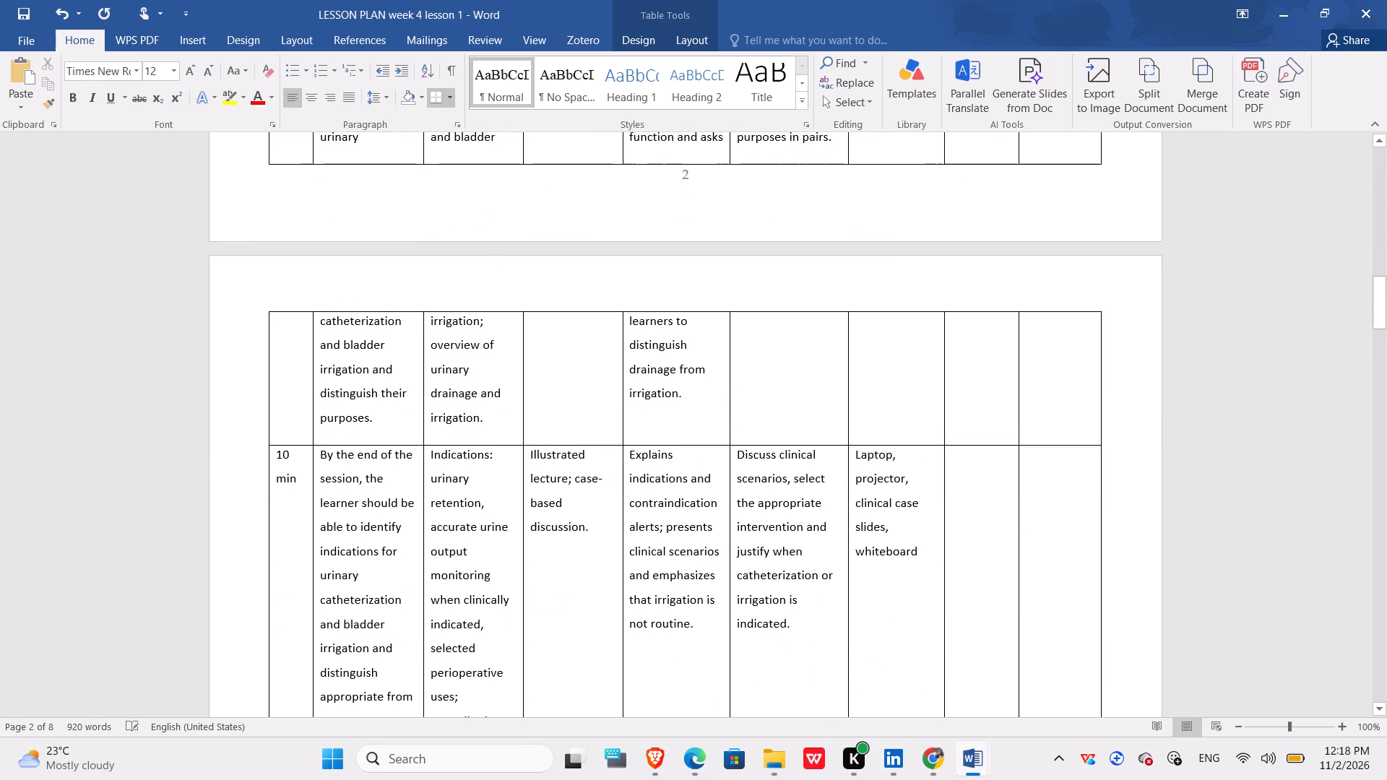
scroll(982, 403, down, 1)
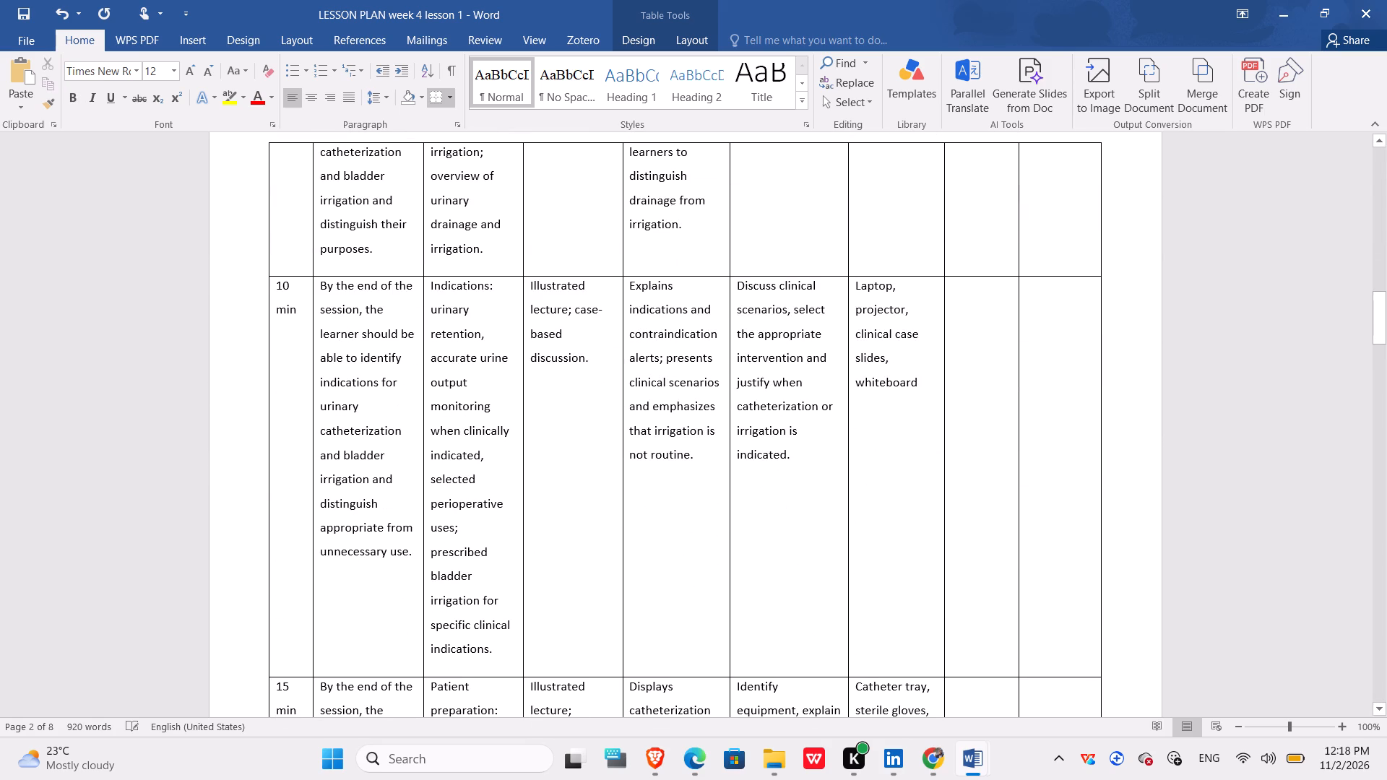
click(967, 359)
key(ctrl+v)
scroll(967, 359, down, 1)
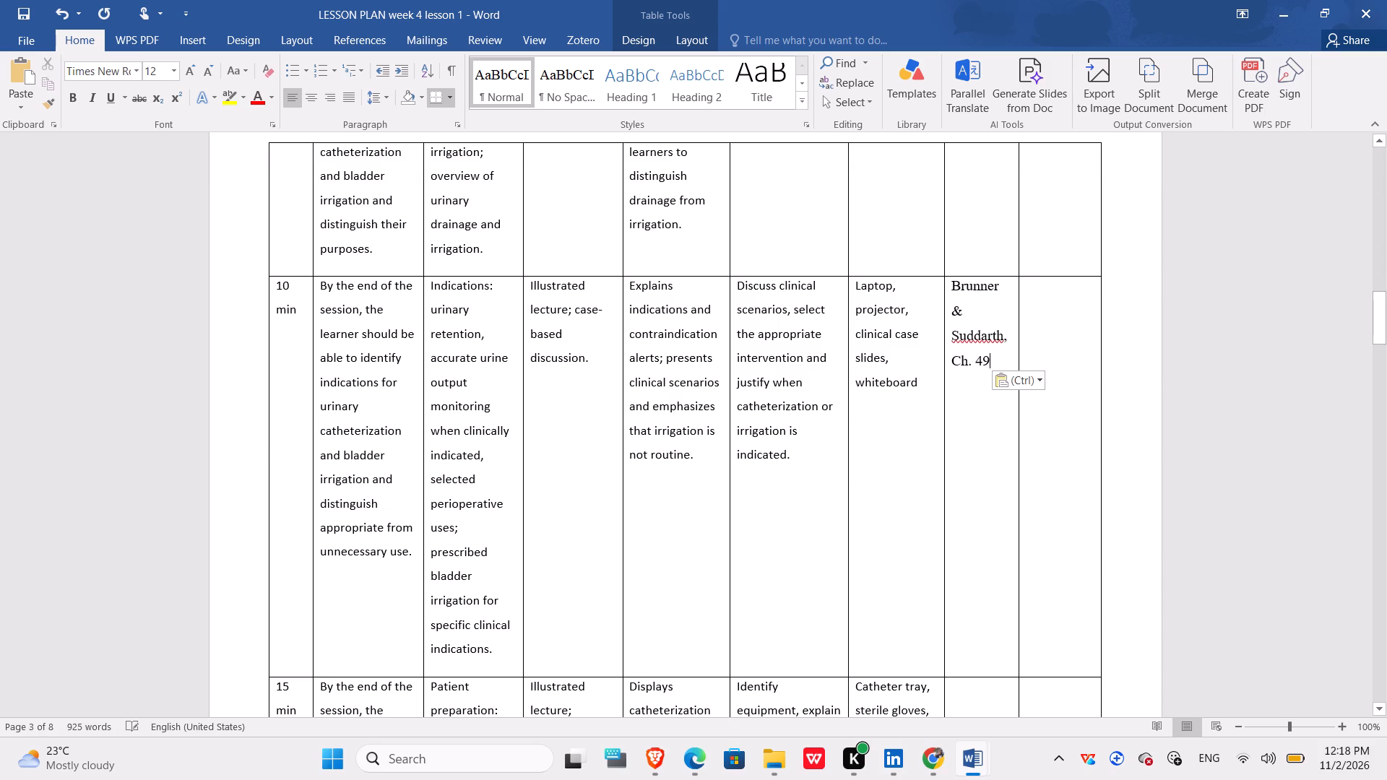
scroll(967, 359, down, 1)
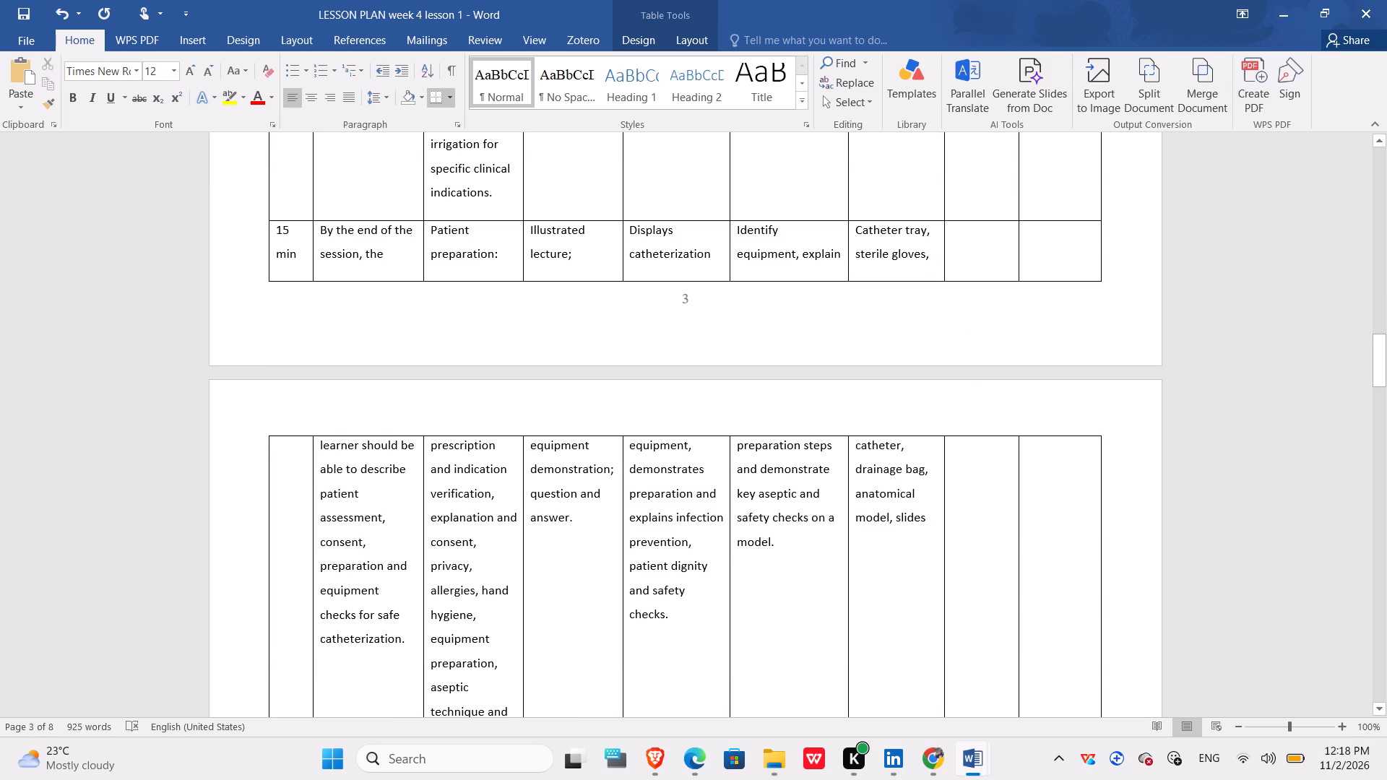
click(967, 261)
key(ctrl+v)
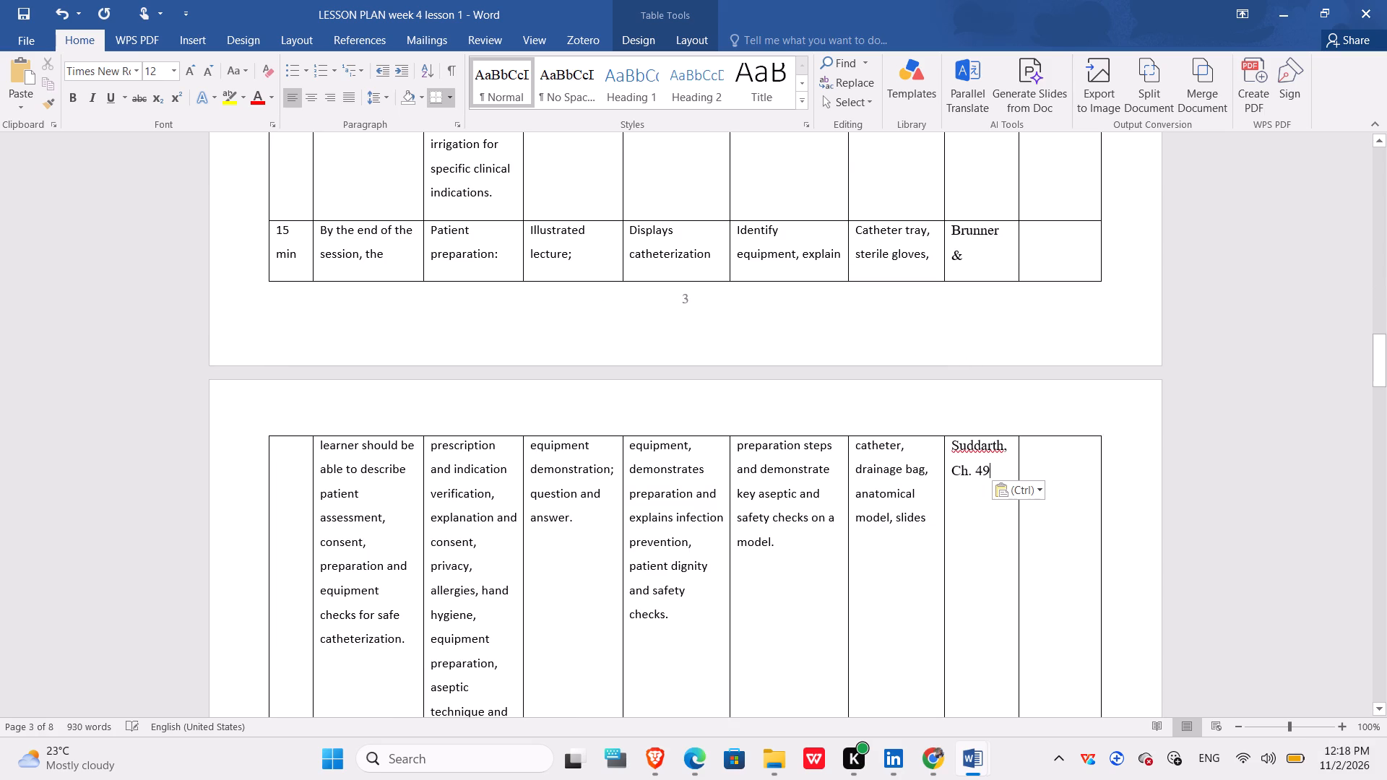
Paste the Brunner & Suddarth, Ch. 49 citation into the References cells of the two 30 min rows, urinary catheterization and bladder irrigation.
scroll(967, 261, down, 5)
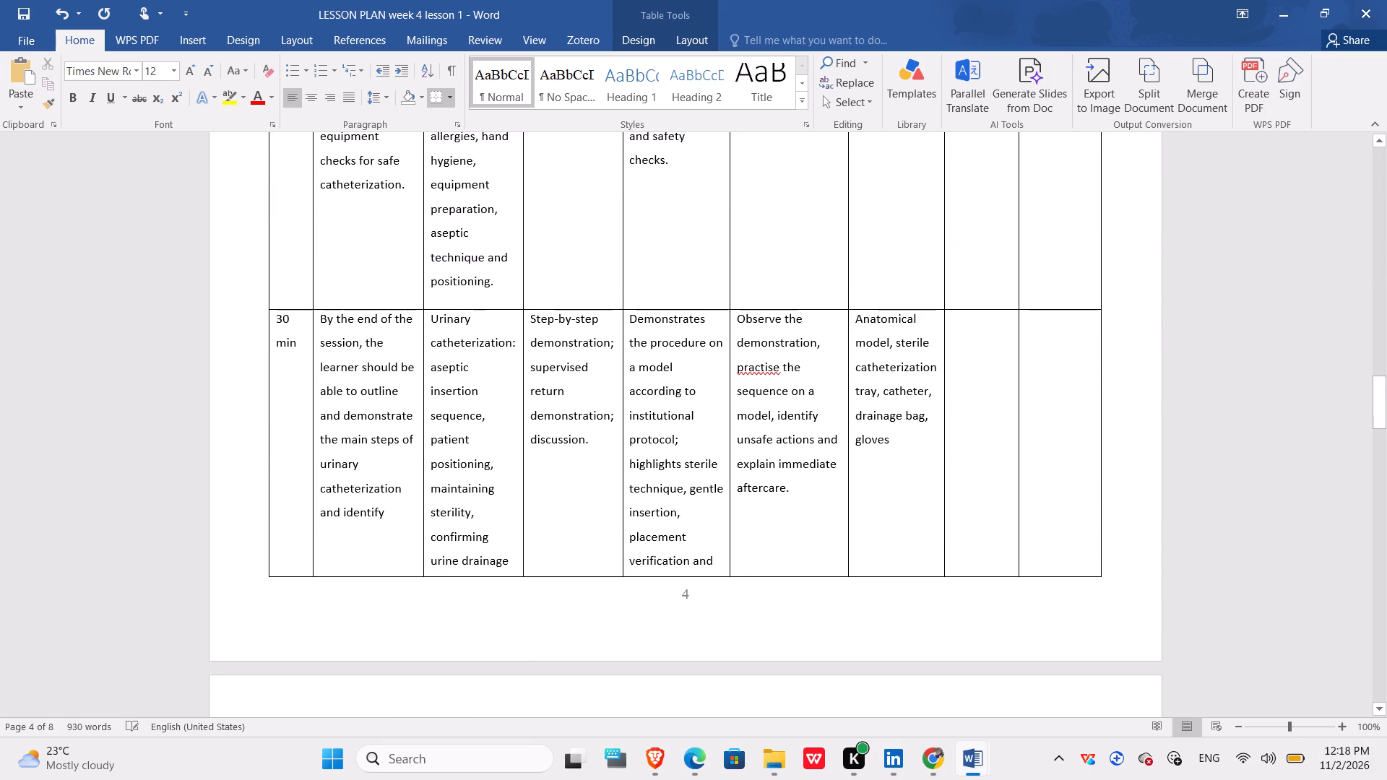
click(968, 341)
key(ctrl+v)
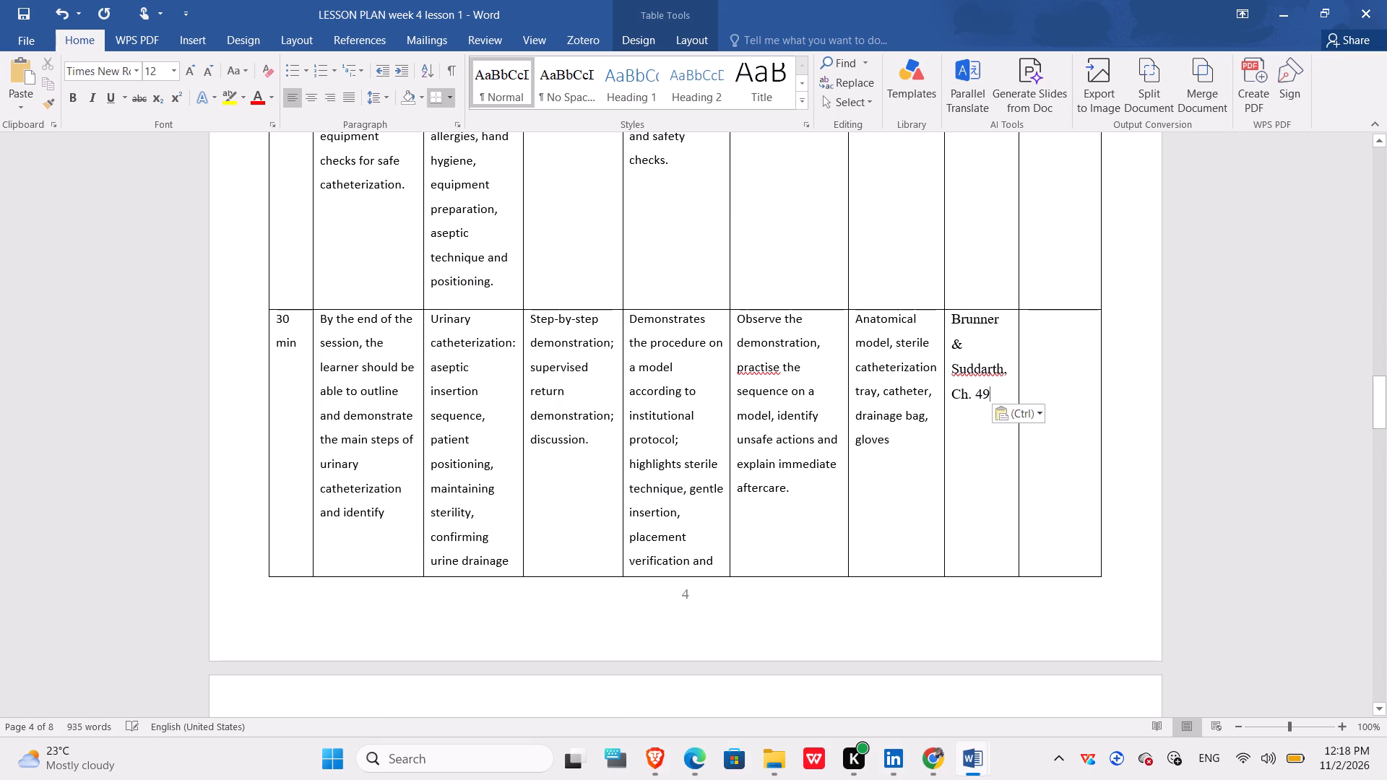
scroll(968, 341, down, 3)
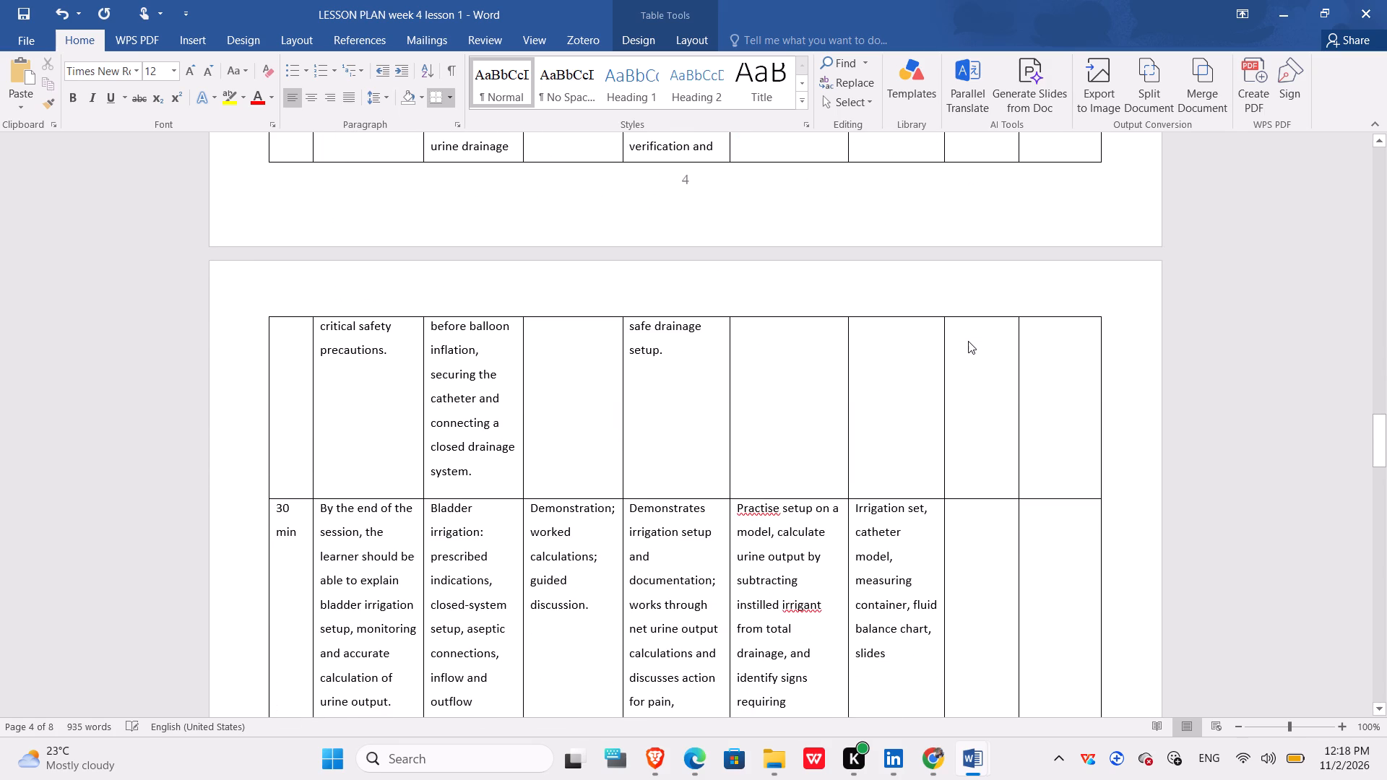
scroll(968, 341, down, 1)
click(977, 378)
key(ctrl+v)
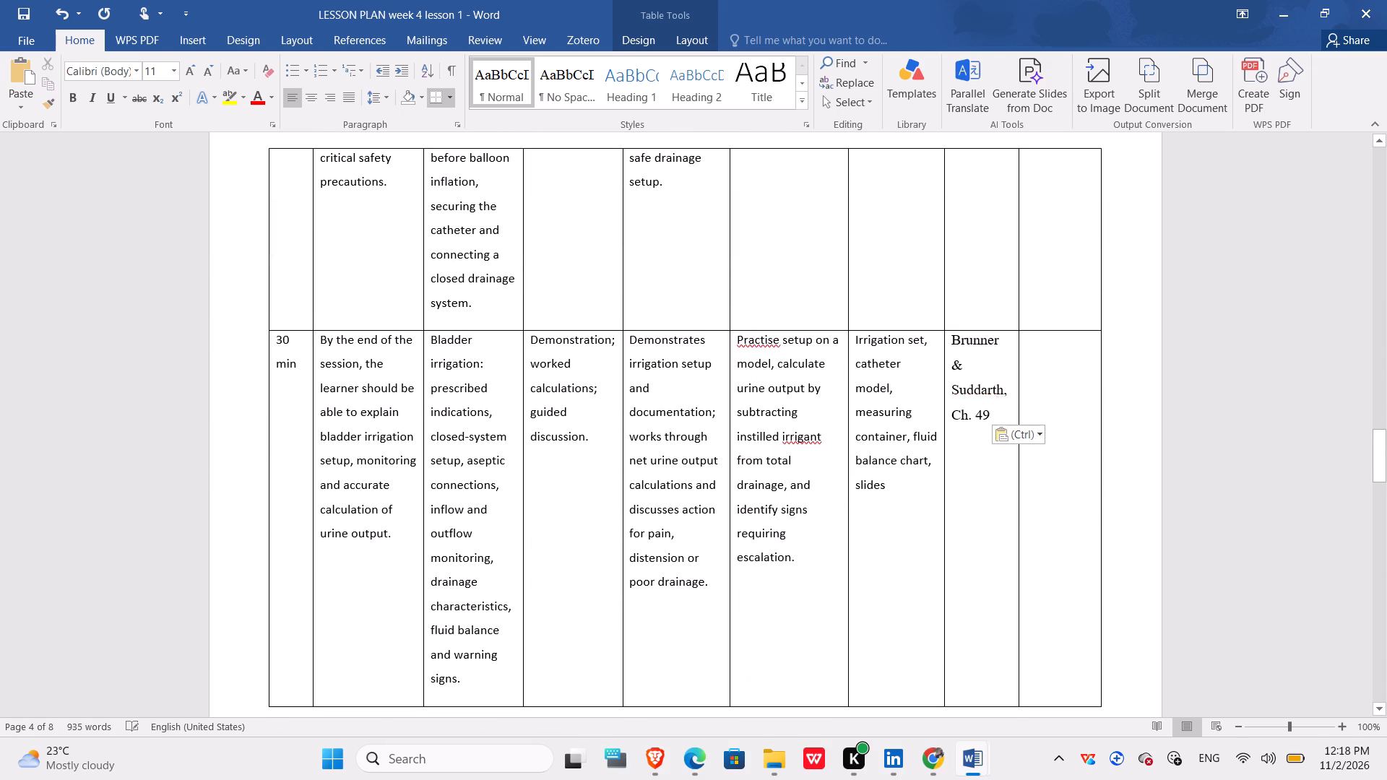
Paste the Brunner & Suddarth, Ch. 49 citation into the References cells of the 20 min and 5 min rows.
scroll(977, 378, down, 4)
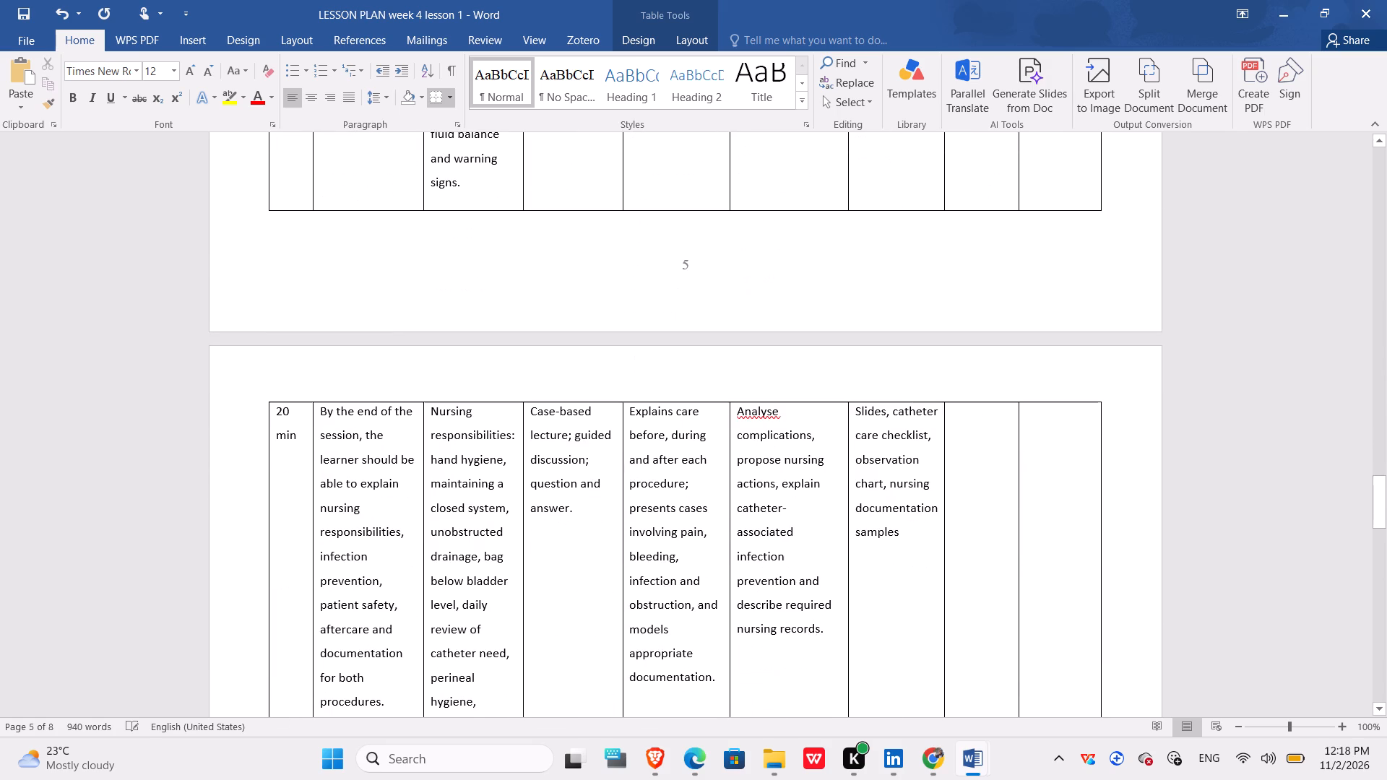
click(981, 467)
scroll(981, 467, down, 1)
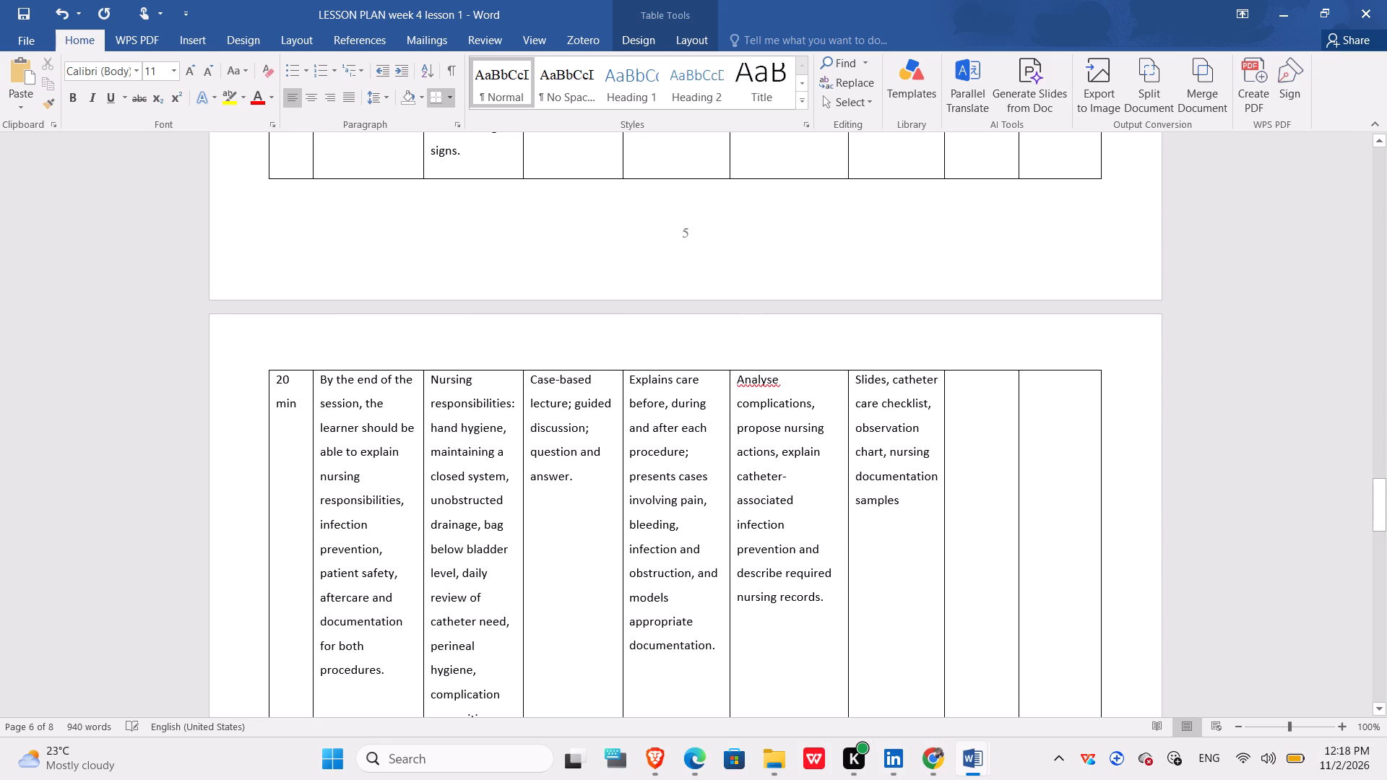
scroll(981, 467, down, 2)
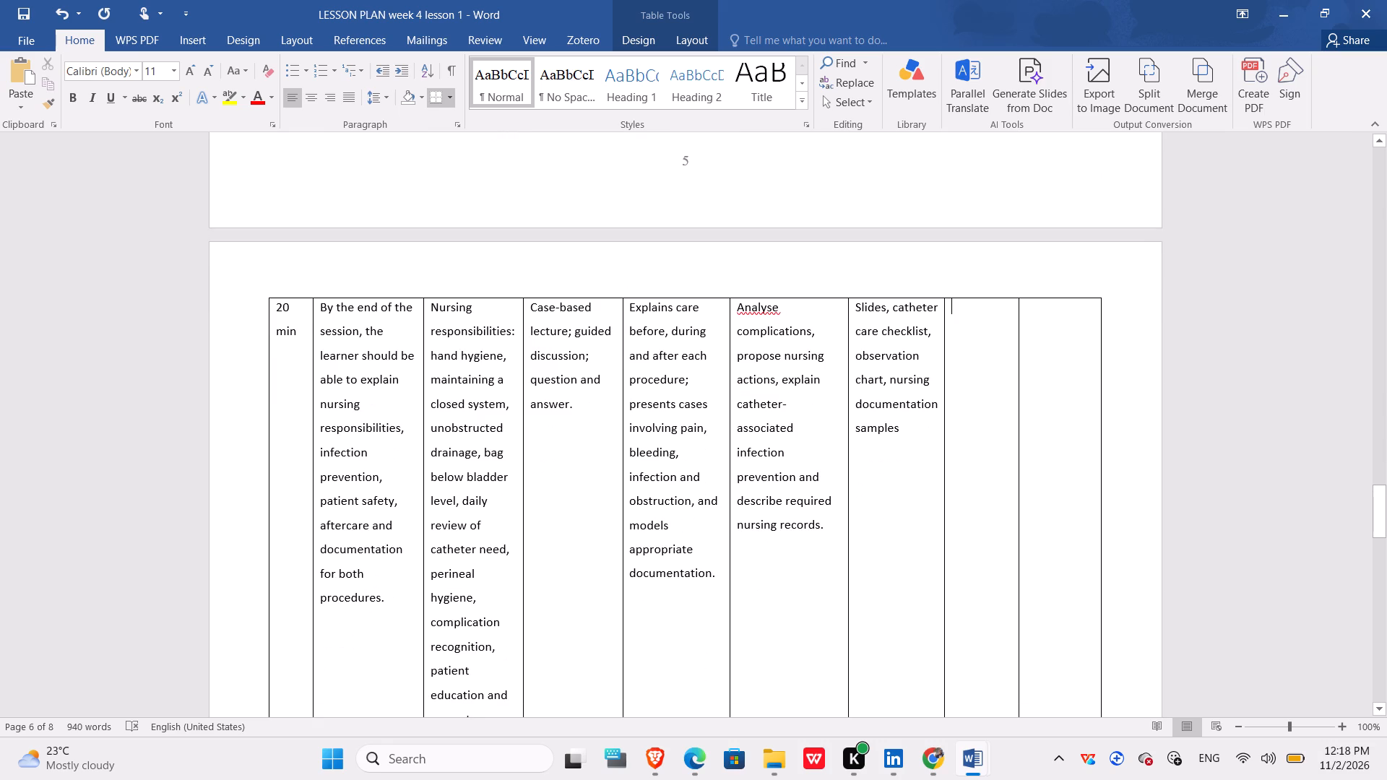
key(ctrl+v)
scroll(981, 467, down, 2)
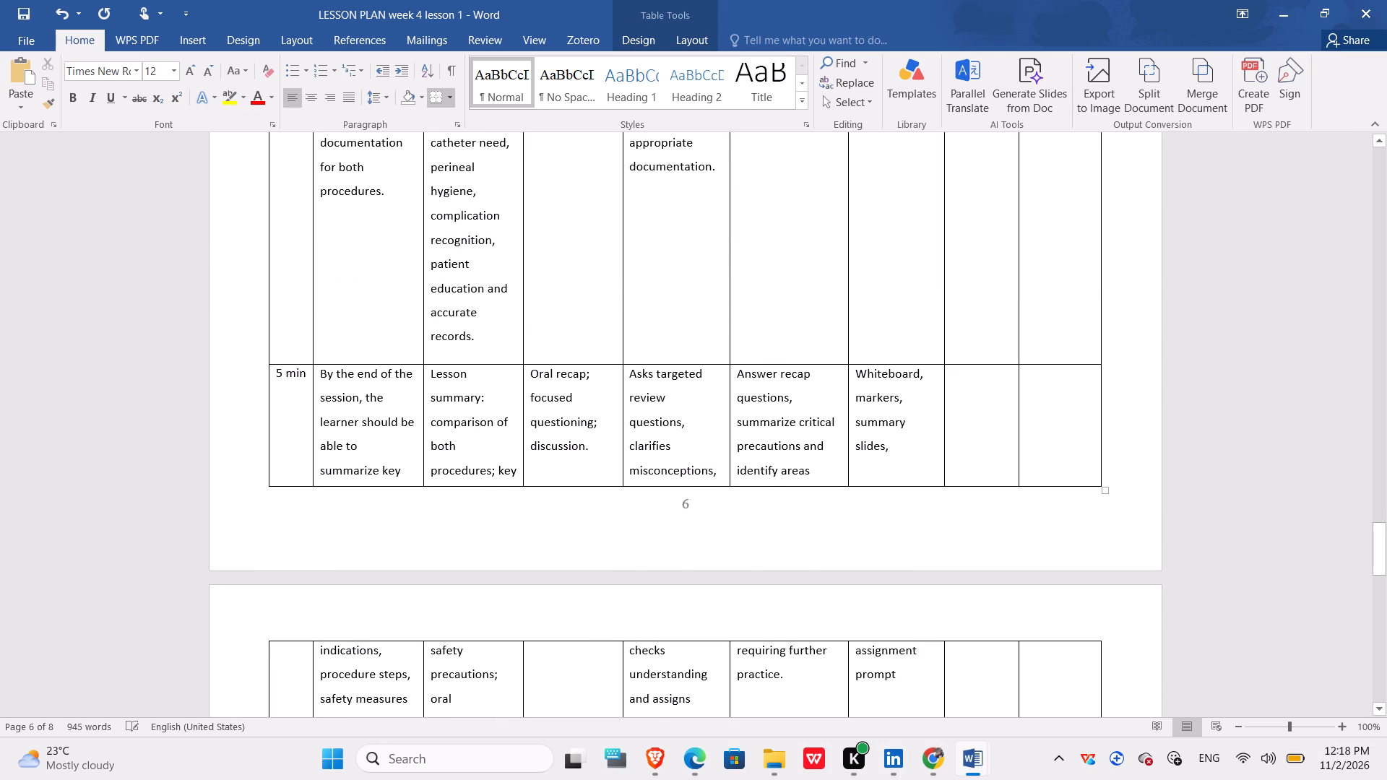
scroll(981, 467, down, 1)
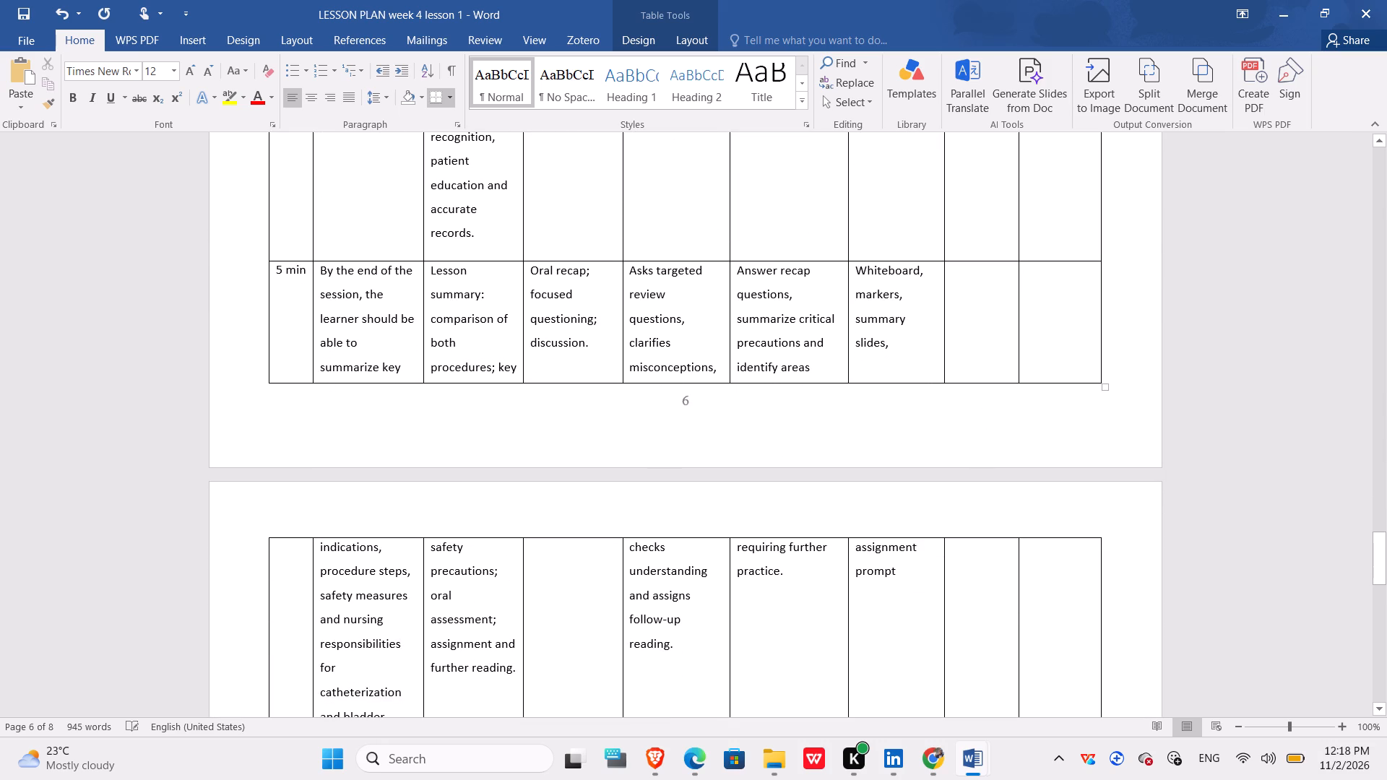
click(962, 316)
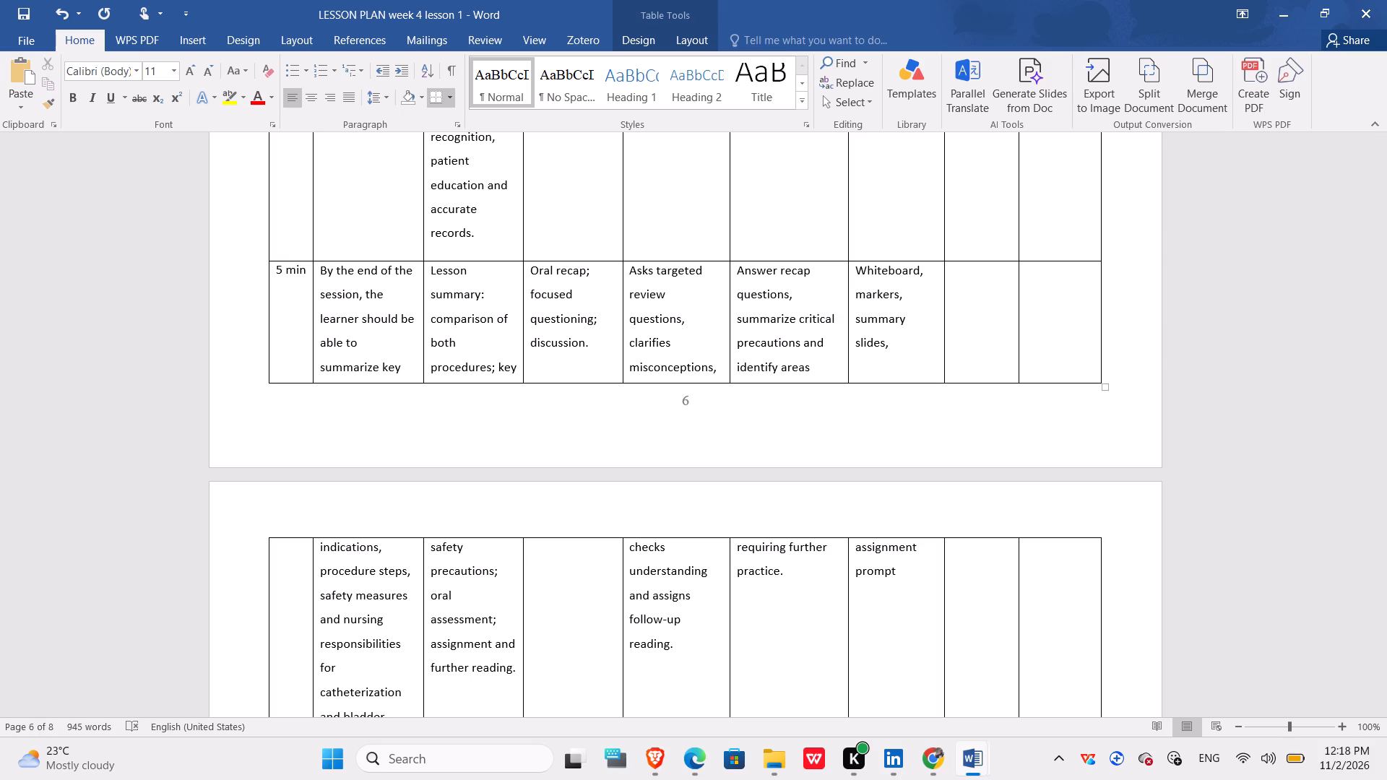
key(ctrl+v)
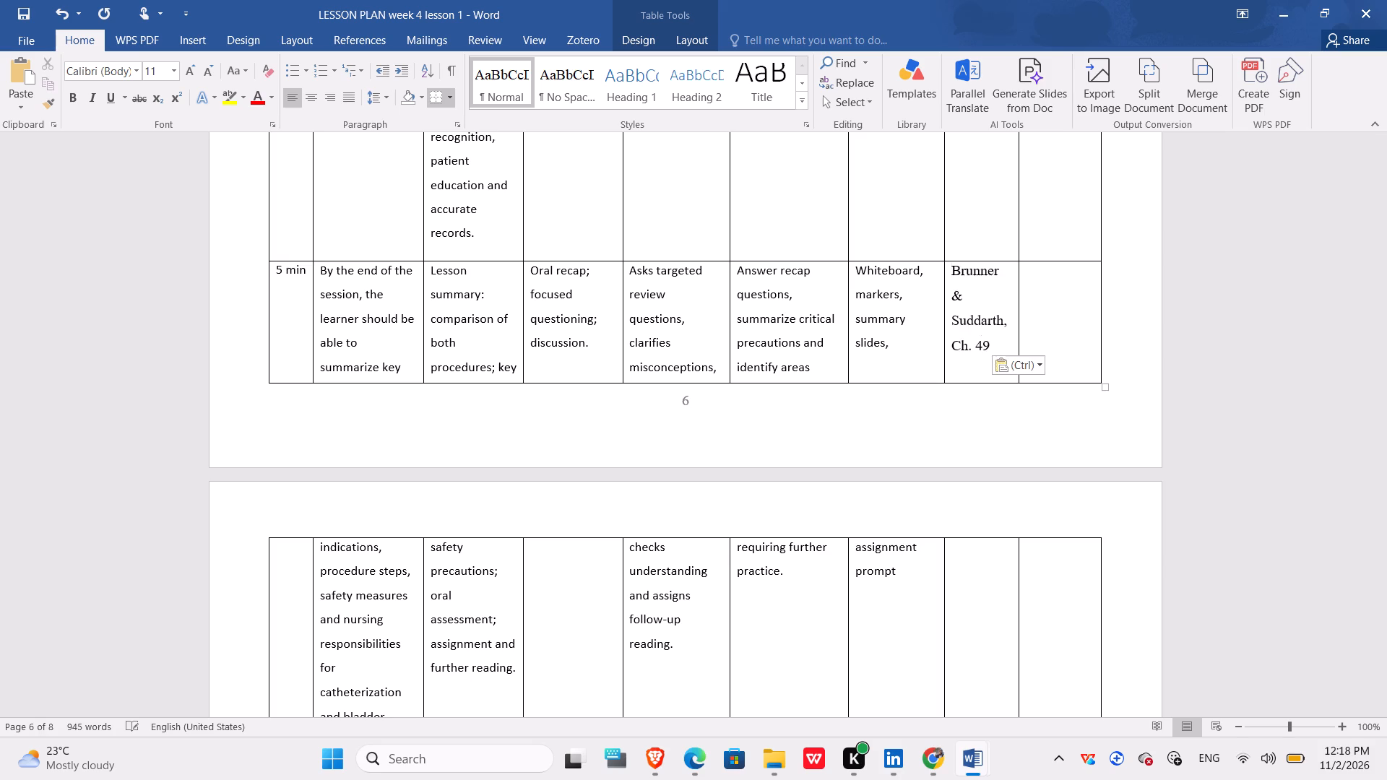
Save the LESSON PLAN week 4 lesson 1 document, look back over it to the first page, and close it.
scroll(962, 316, down, 1)
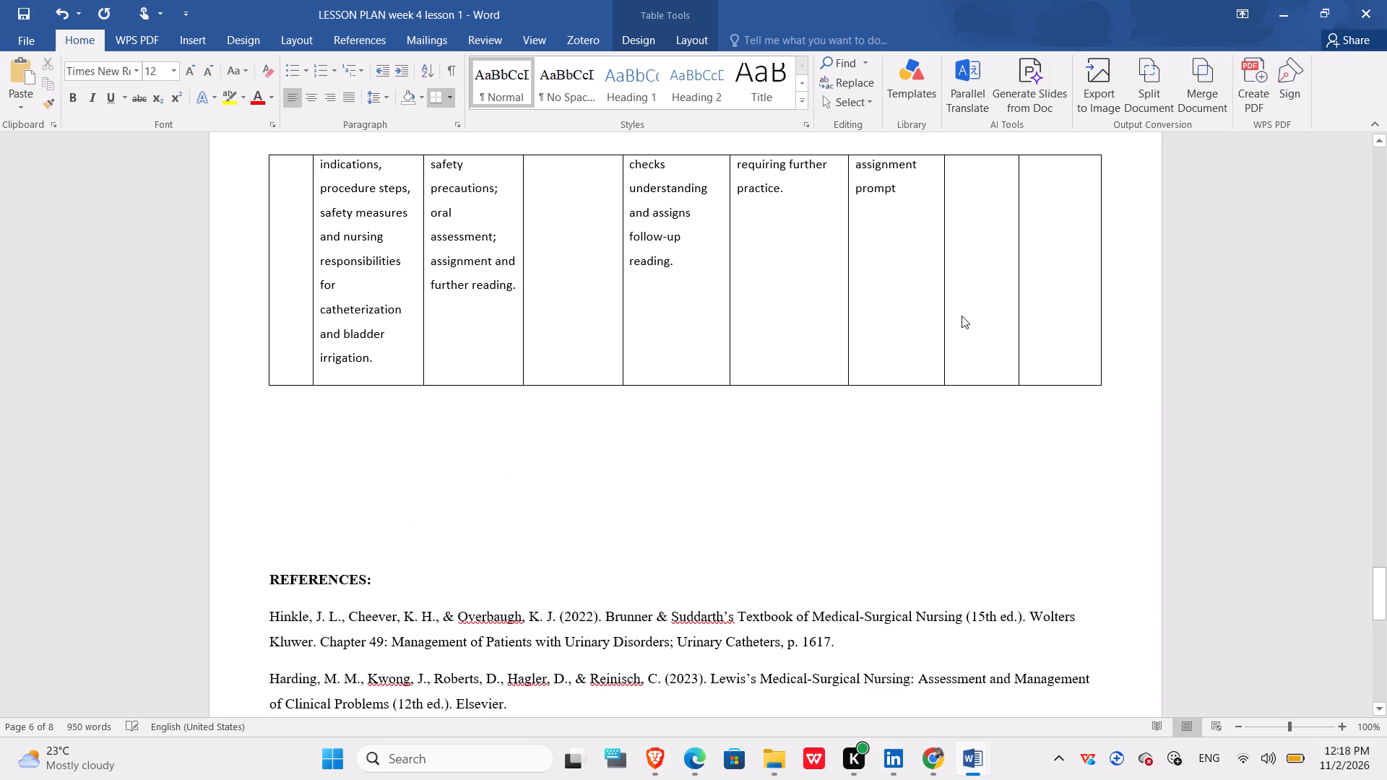
key(ctrl+s)
scroll(962, 289, up, 7)
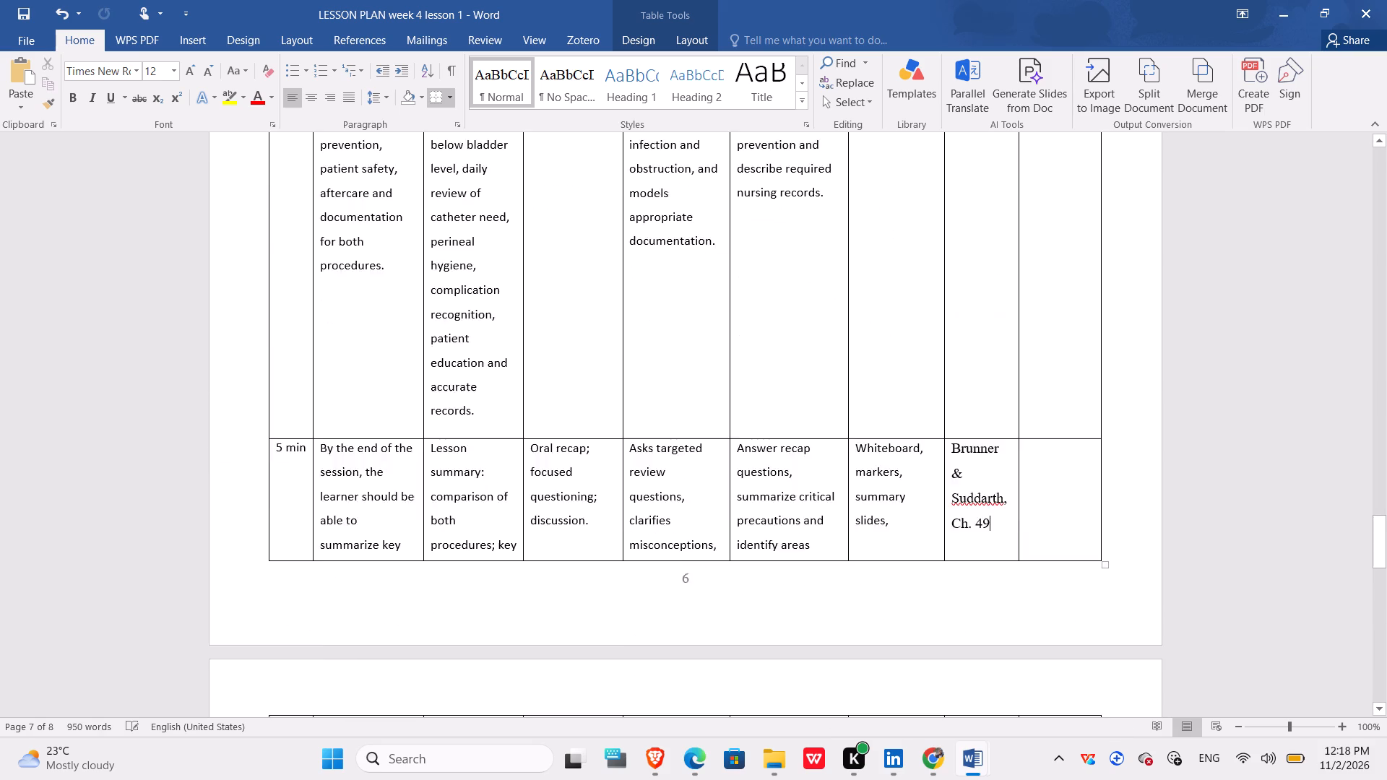
scroll(962, 289, up, 5)
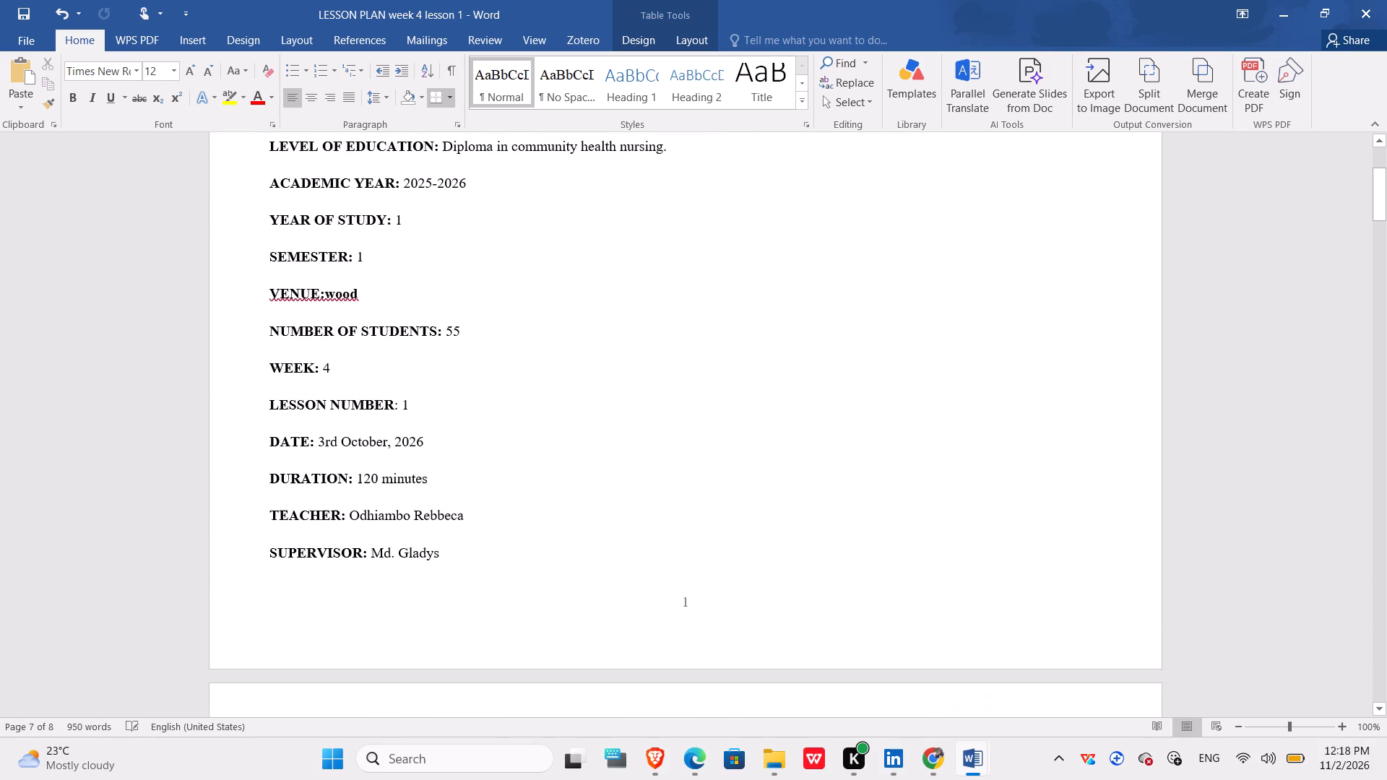
click(1360, 6)
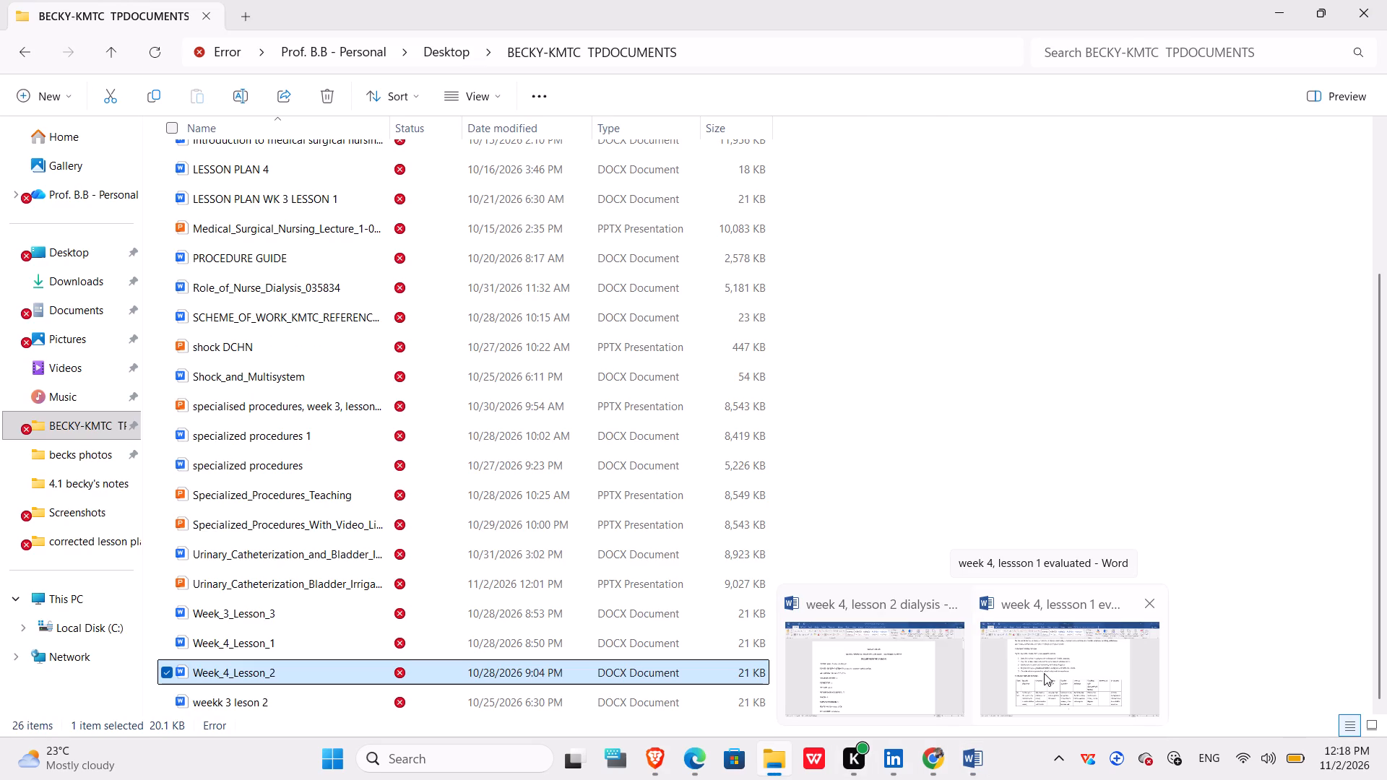
In the open week 4, lessson 1 evaluated document, paste the Brunner & Suddarth, Ch. 49 citation into the References cells of both 10 min rows.
click(1044, 673)
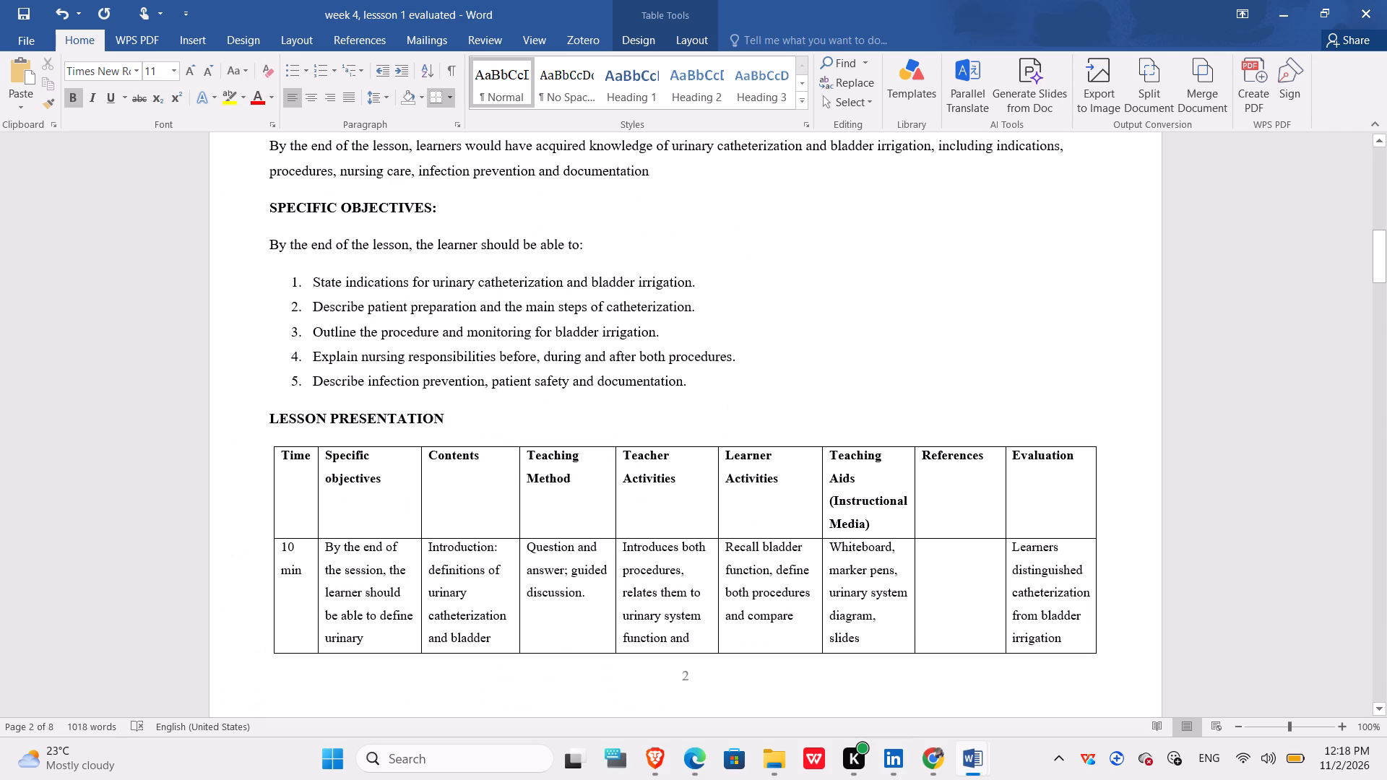
click(945, 565)
key(ctrl+v)
scroll(945, 565, down, 4)
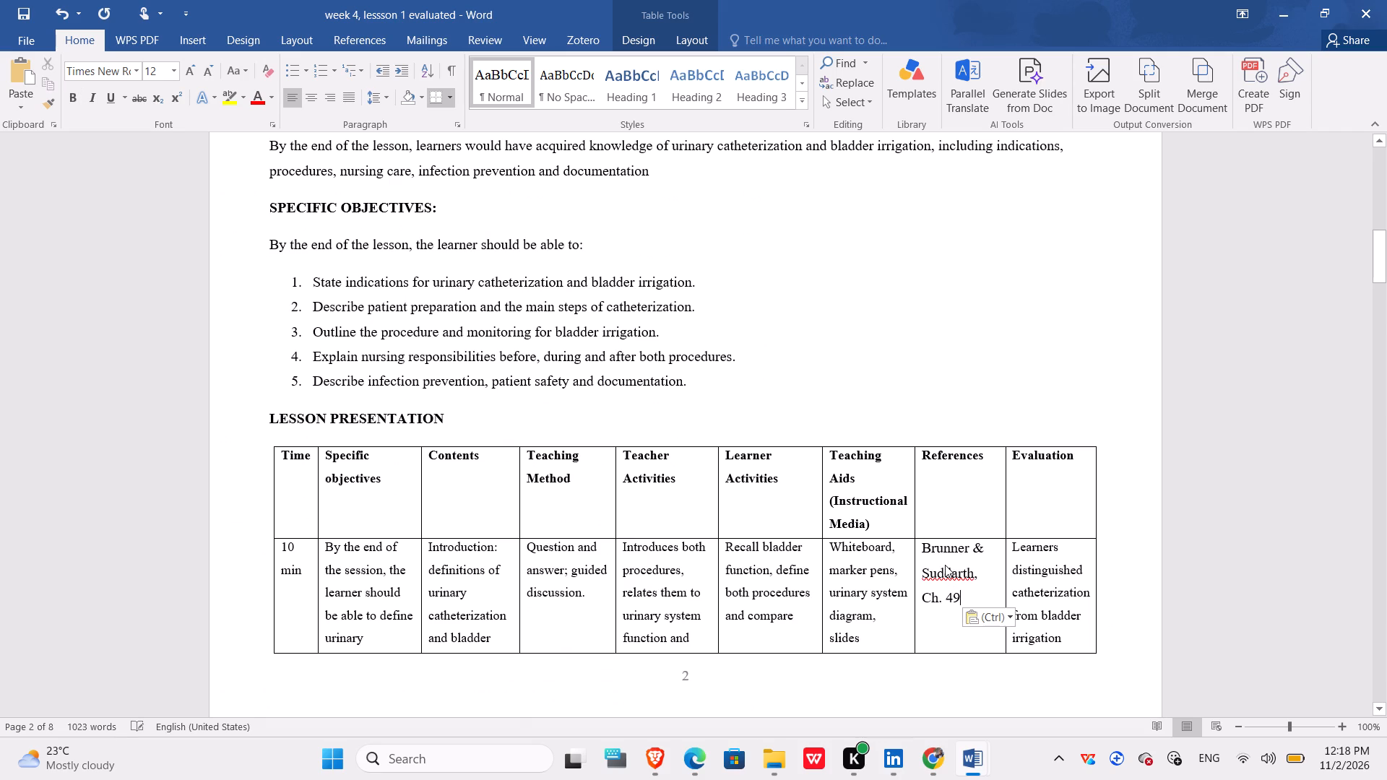
scroll(945, 565, down, 1)
double_click(945, 565)
key(ctrl+v)
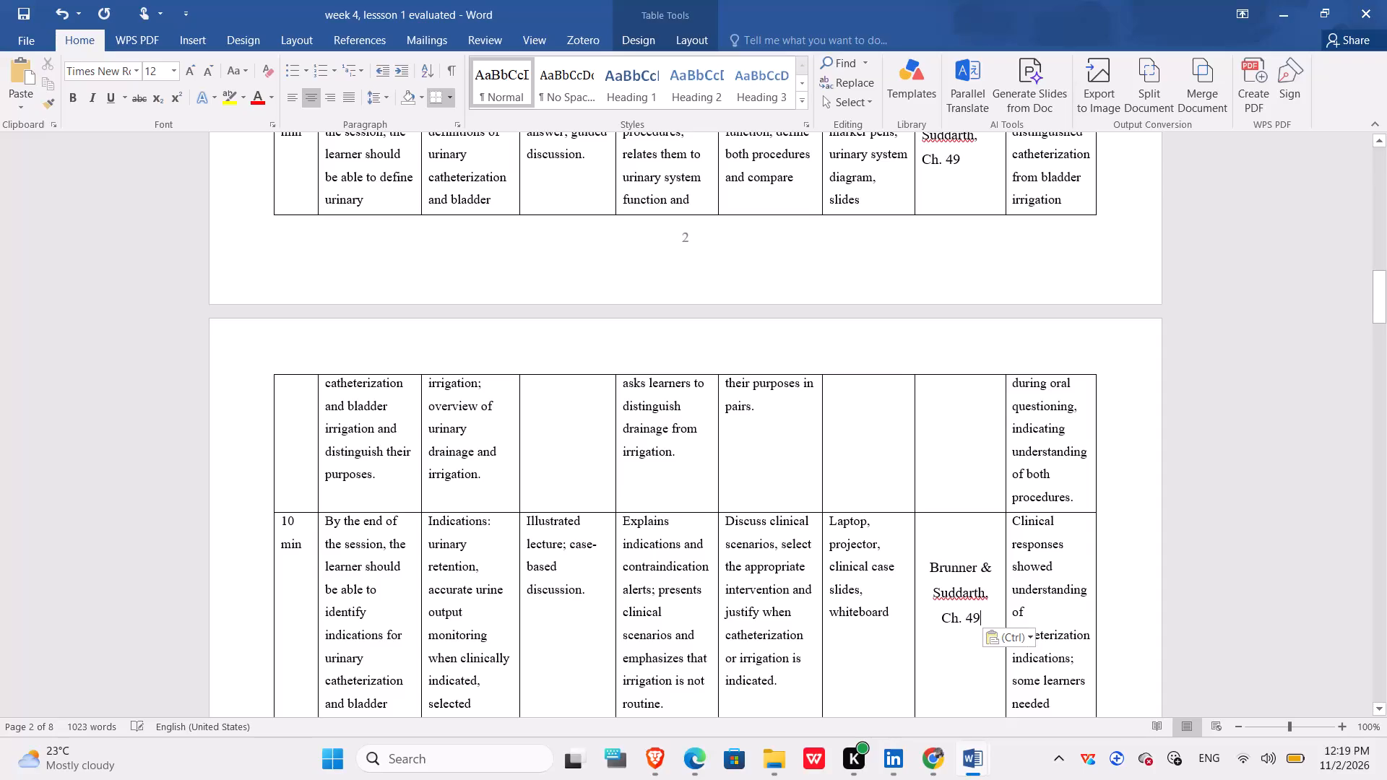
Paste the Brunner & Suddarth, Ch. 49 citation into the References cells of the 15 min row and the 30 min urinary catheterization row.
scroll(945, 565, down, 3)
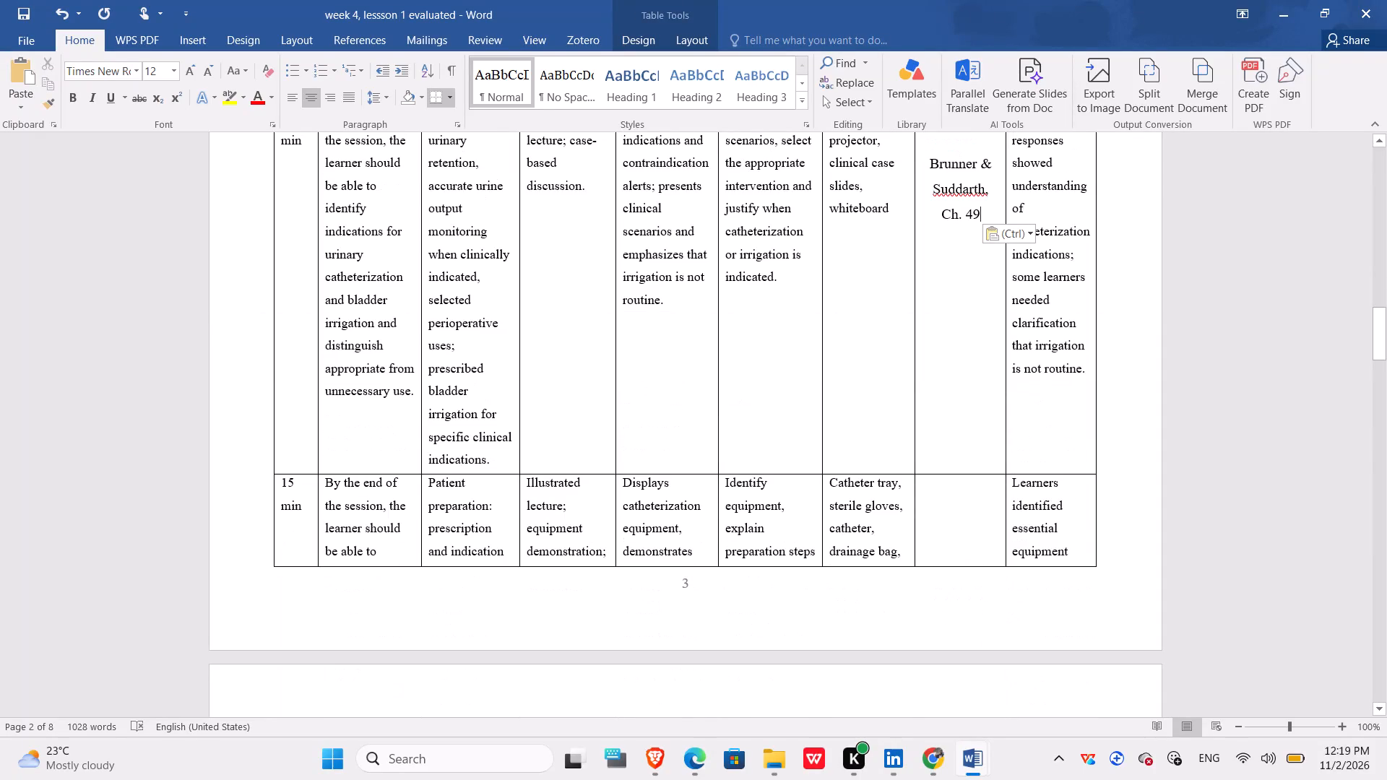
scroll(945, 565, down, 1)
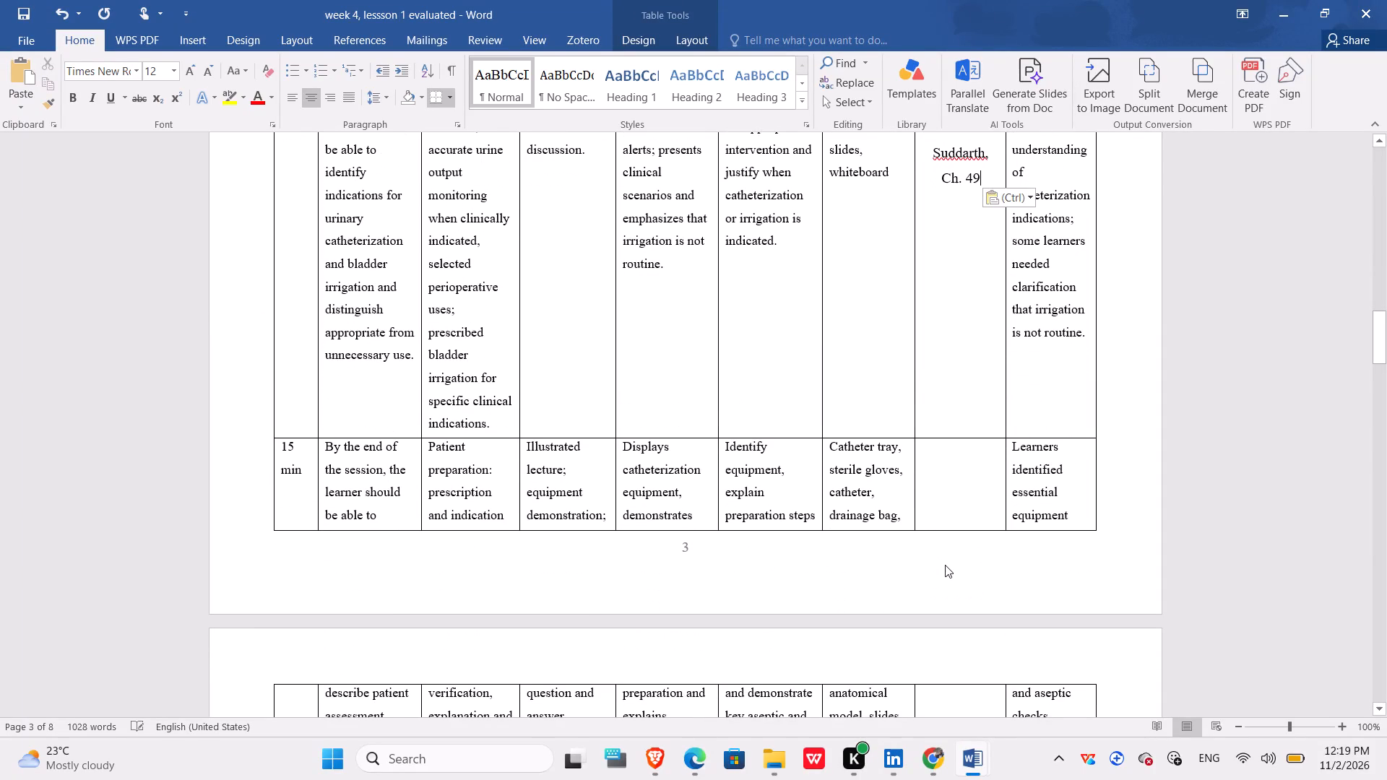
scroll(945, 565, down, 1)
scroll(945, 565, up, 1)
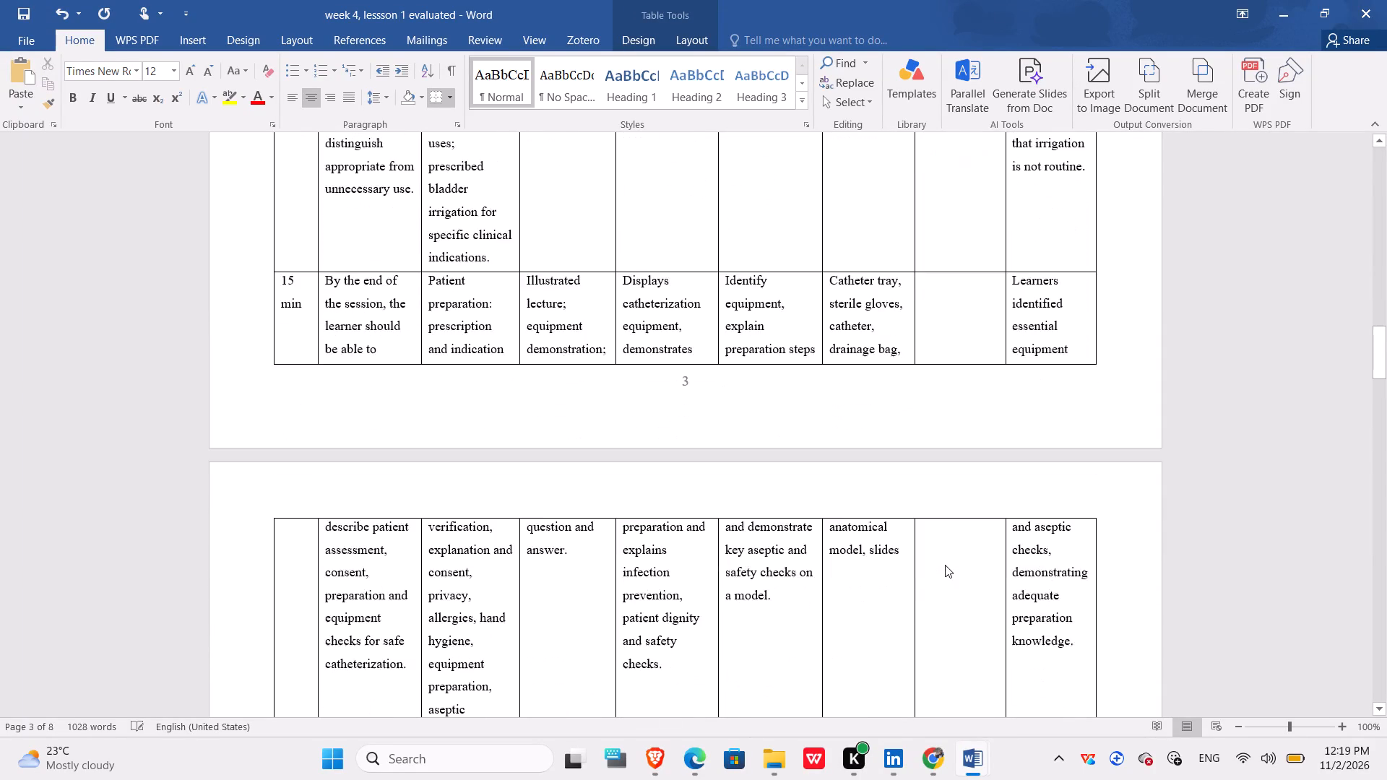
scroll(945, 565, up, 1)
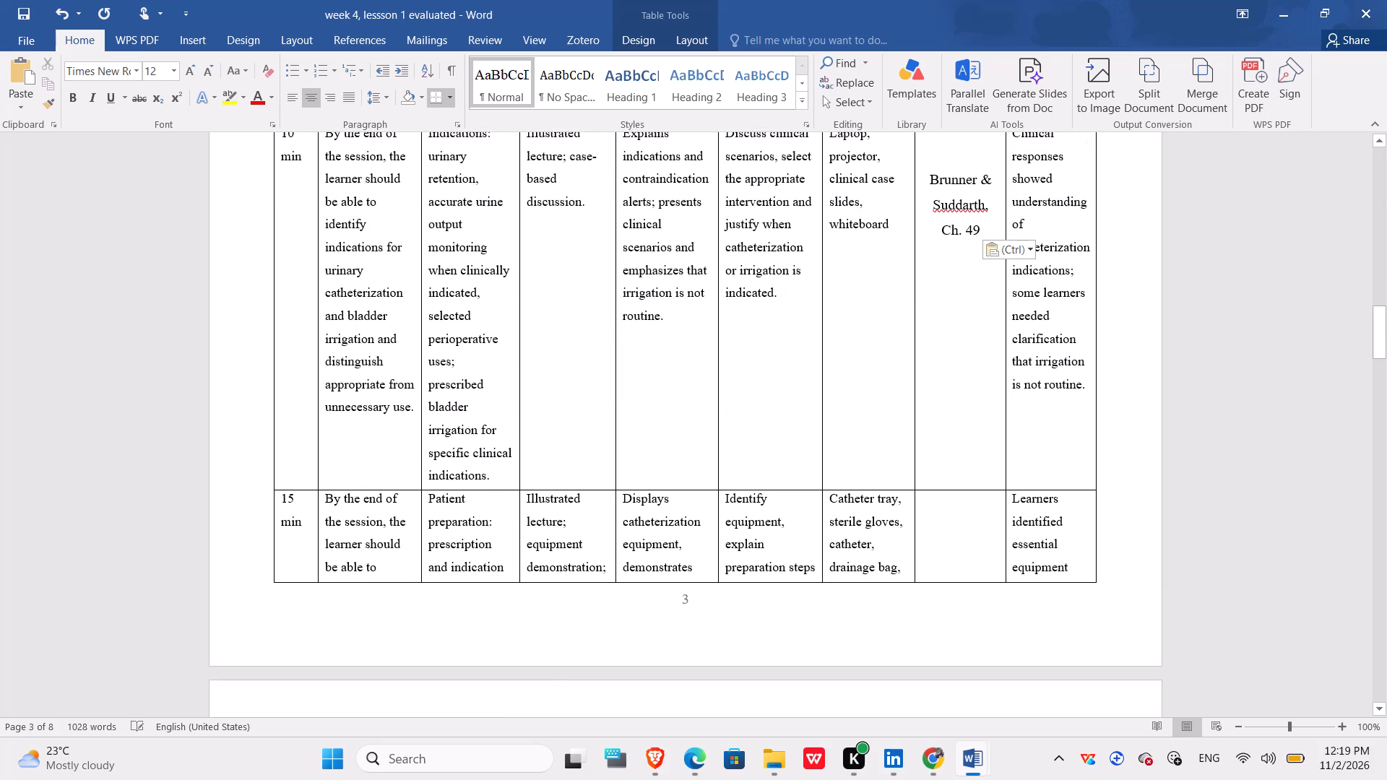
click(941, 516)
key(ctrl+v)
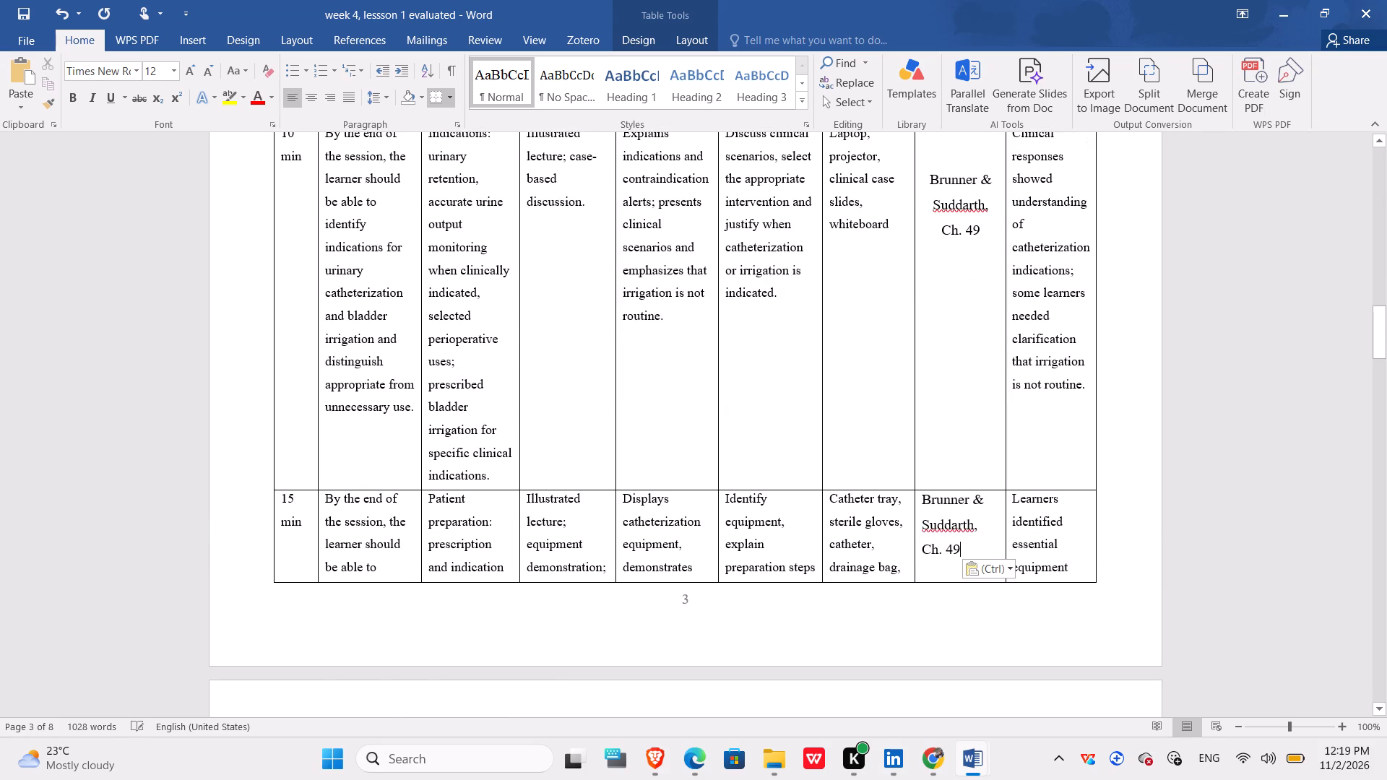
scroll(941, 516, down, 3)
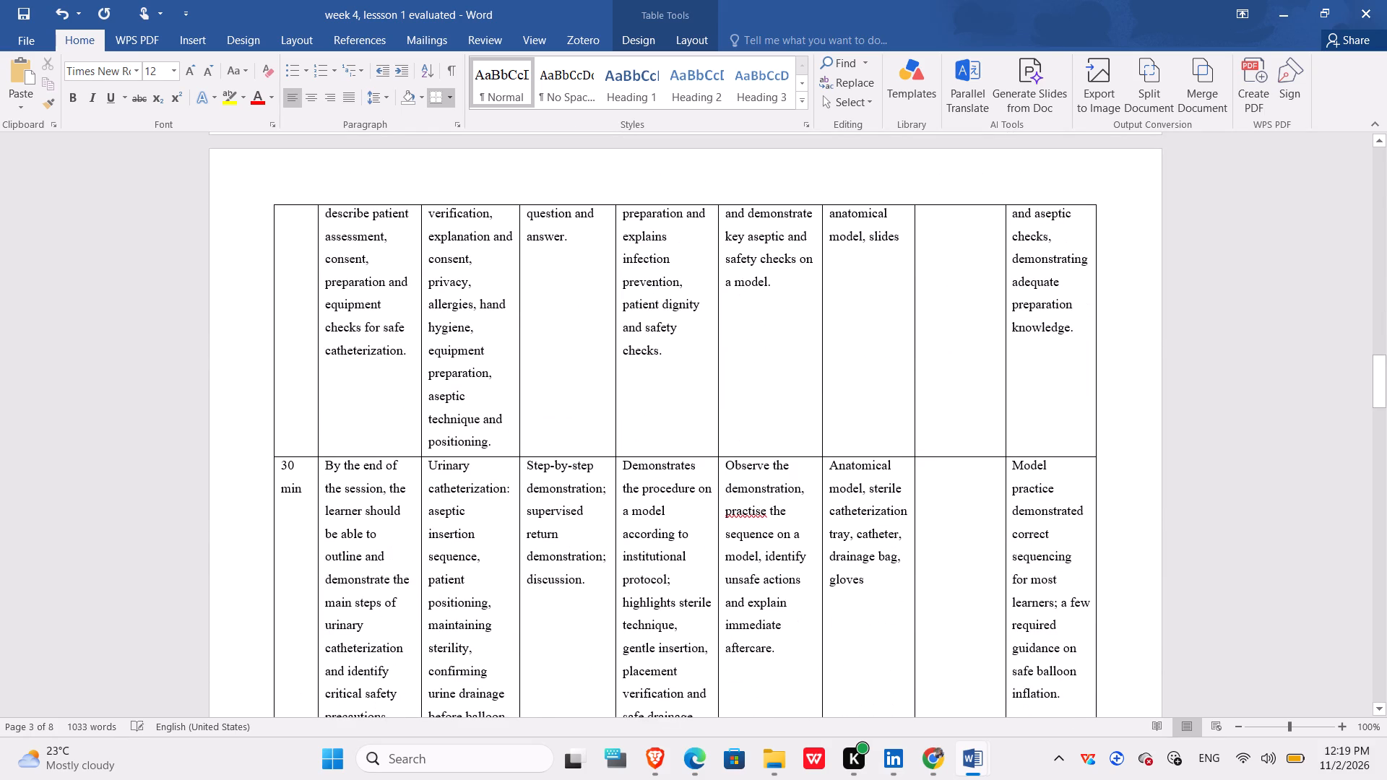
click(938, 508)
key(ctrl+v)
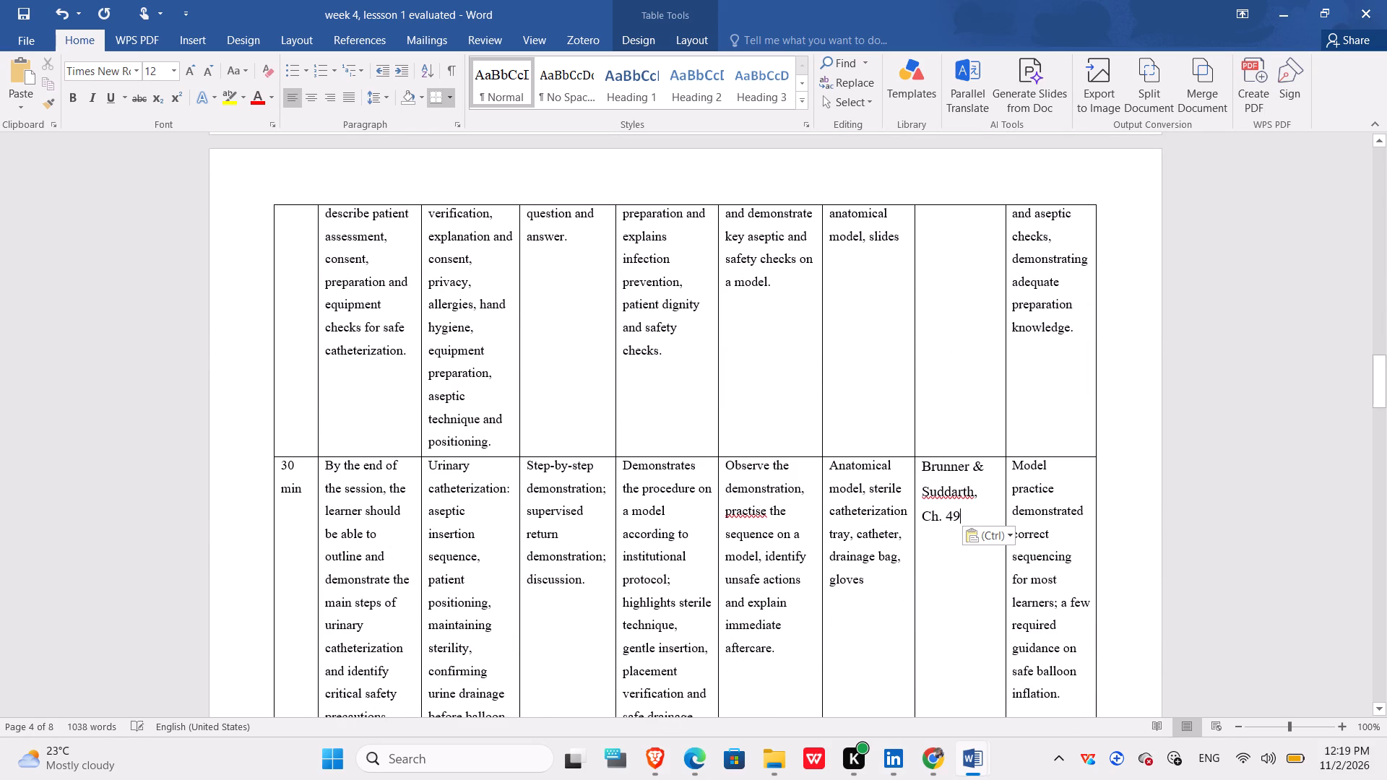
Paste the Brunner & Suddarth, Ch. 49 citation into the References cells of the 30 min bladder irrigation, 20 min and 5 min rows.
scroll(938, 508, down, 5)
click(926, 429)
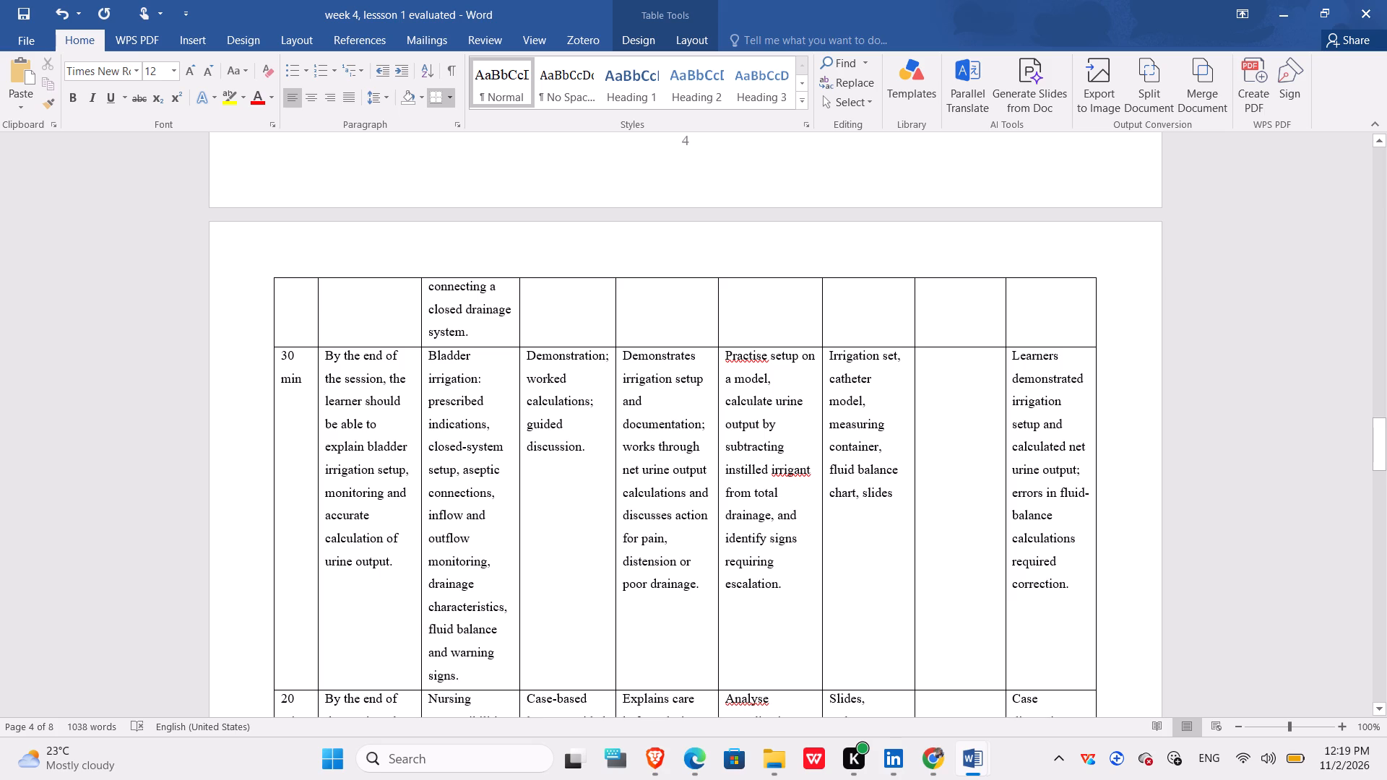
key(ctrl+v)
scroll(926, 429, down, 3)
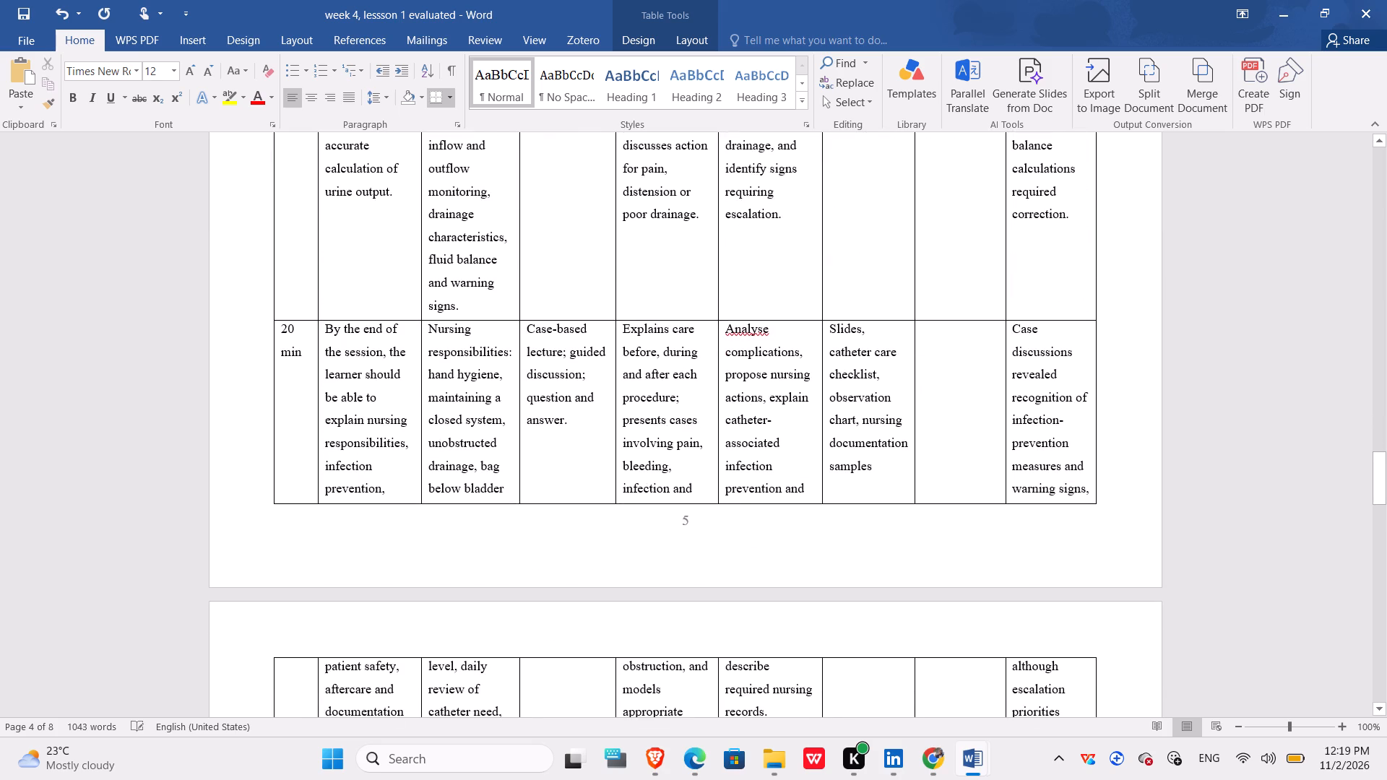
scroll(926, 429, down, 1)
ctrl+click(944, 259)
key(ctrl+v)
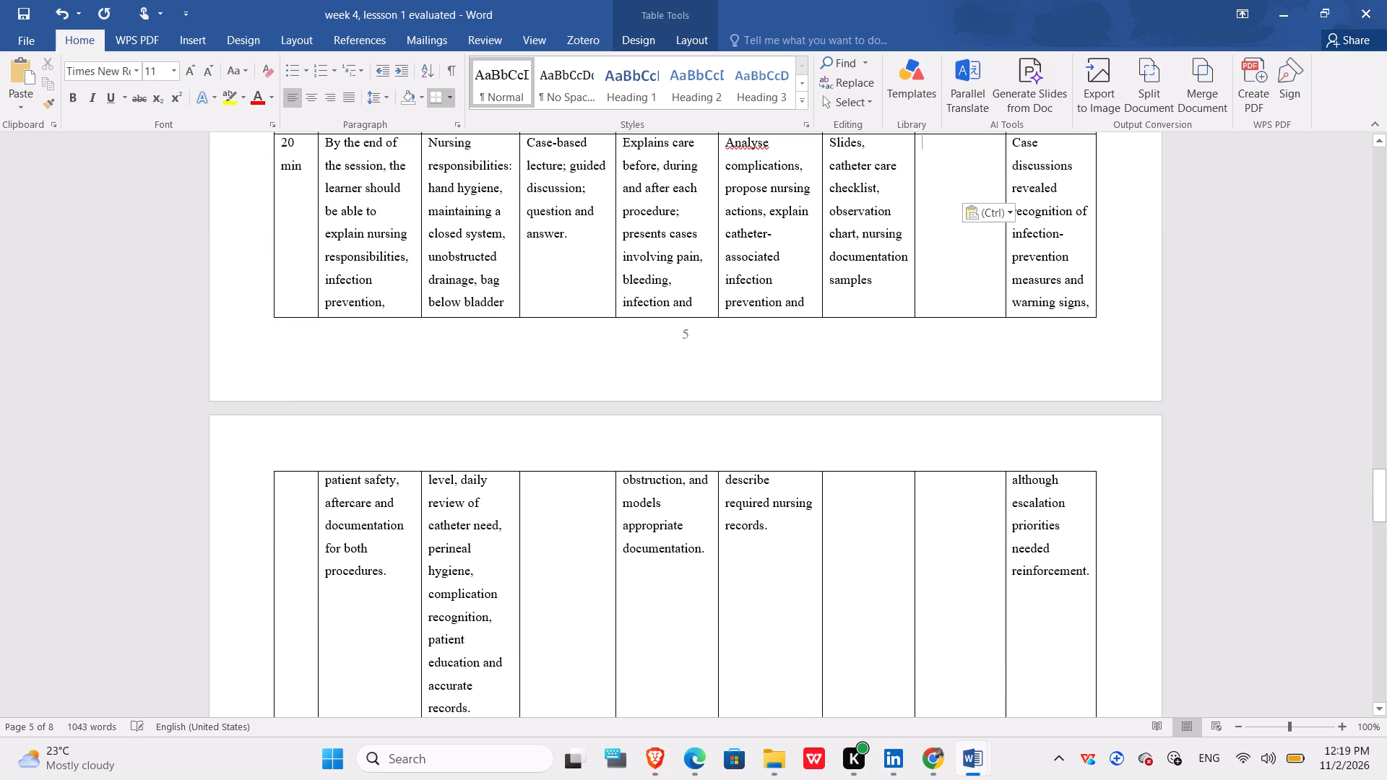
scroll(944, 259, down, 4)
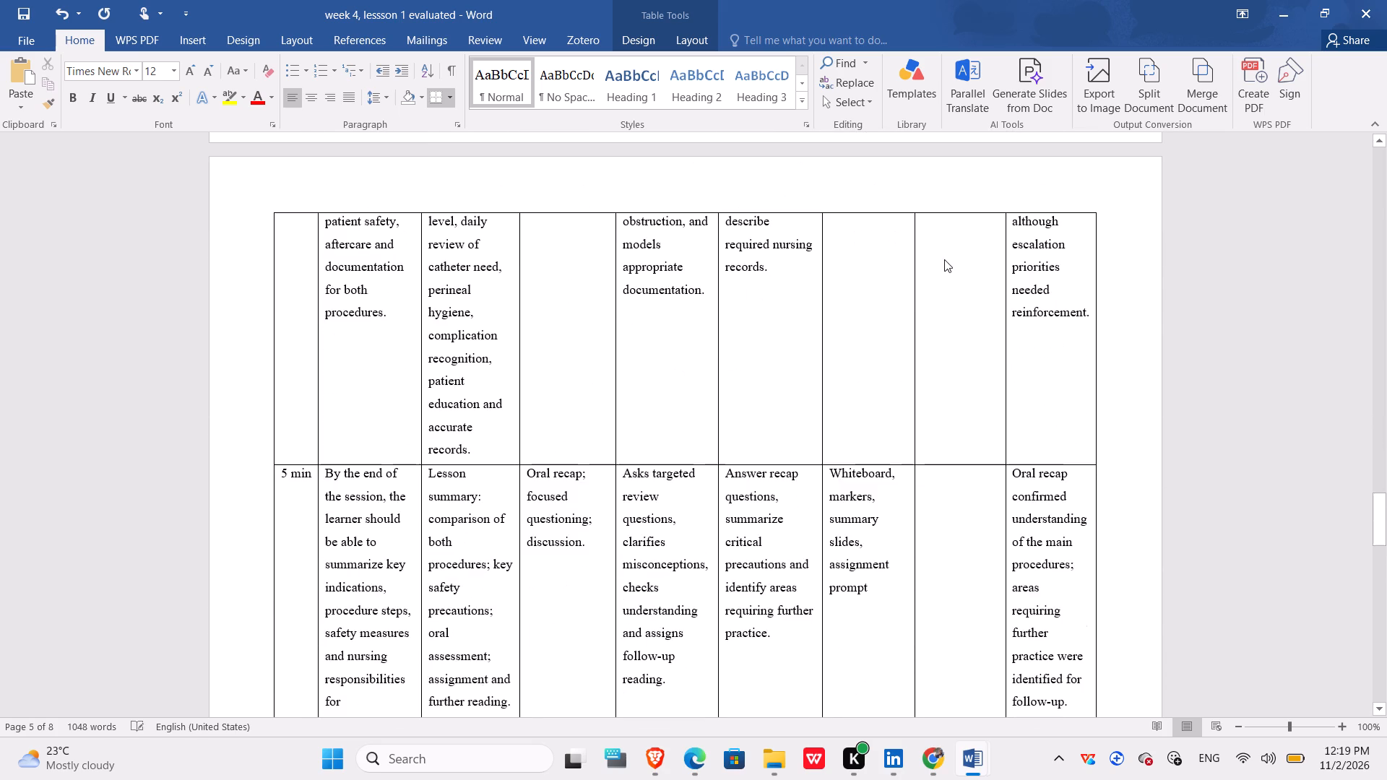
click(949, 247)
key(ctrl+v)
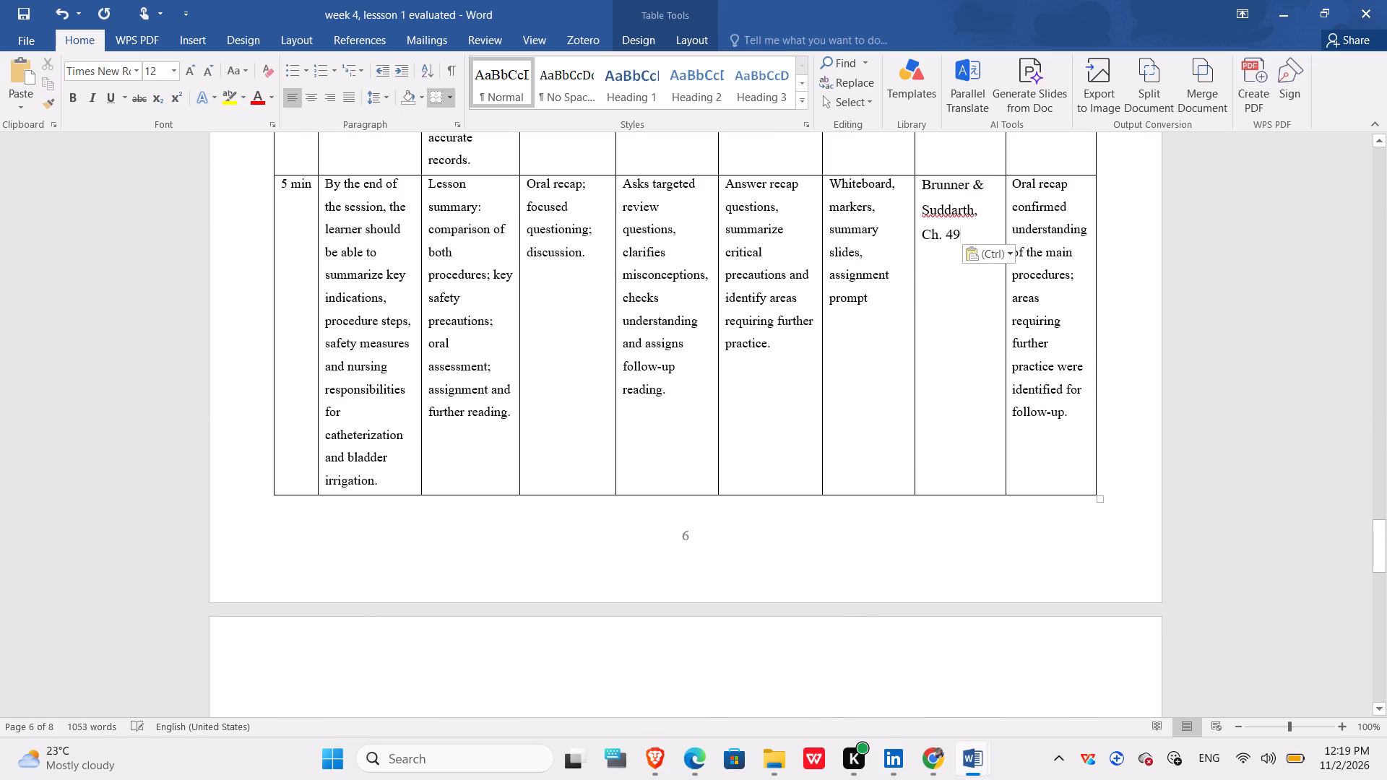
Save the week 4, lesson 1 evaluated document, look back over its table and objectives, and close it.
key(ctrl+s)
scroll(980, 373, up, 14)
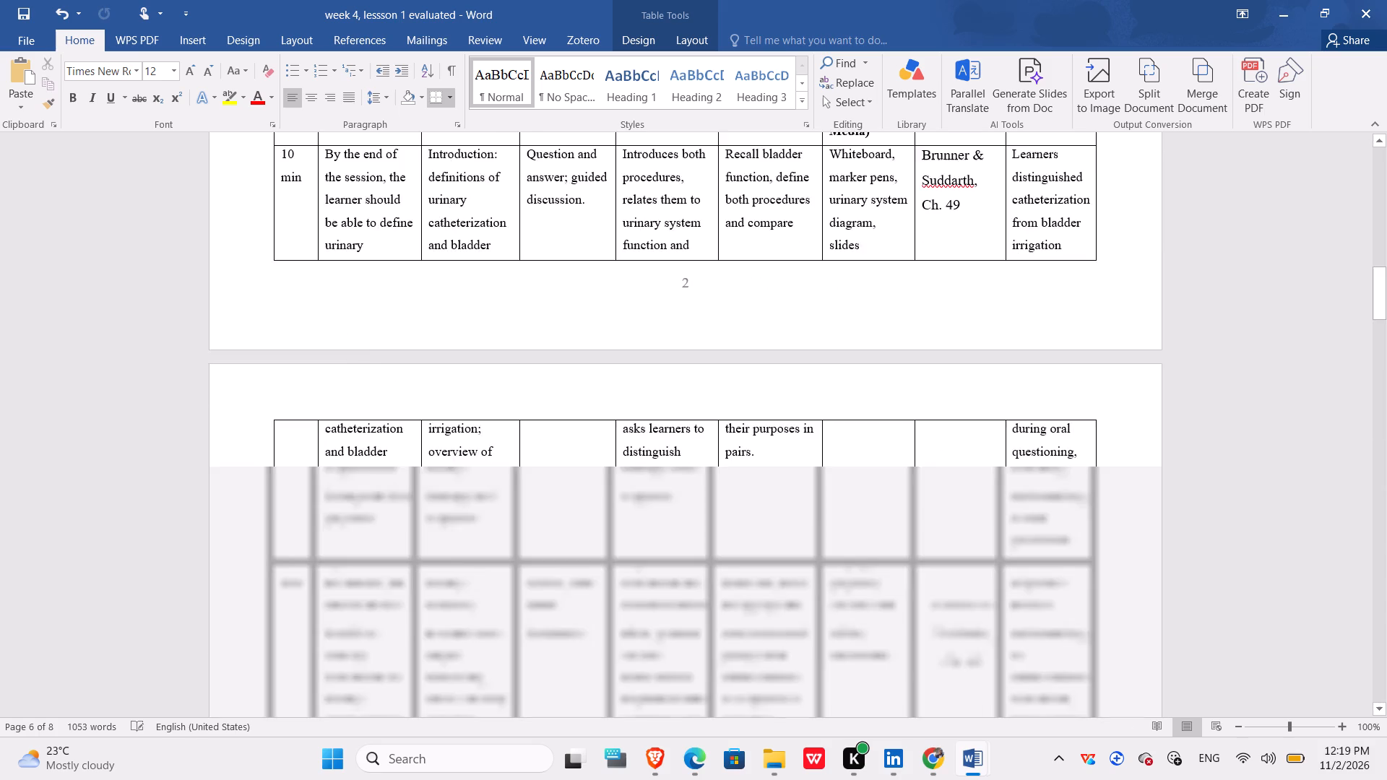
scroll(980, 373, up, 3)
scroll(980, 373, down, 4)
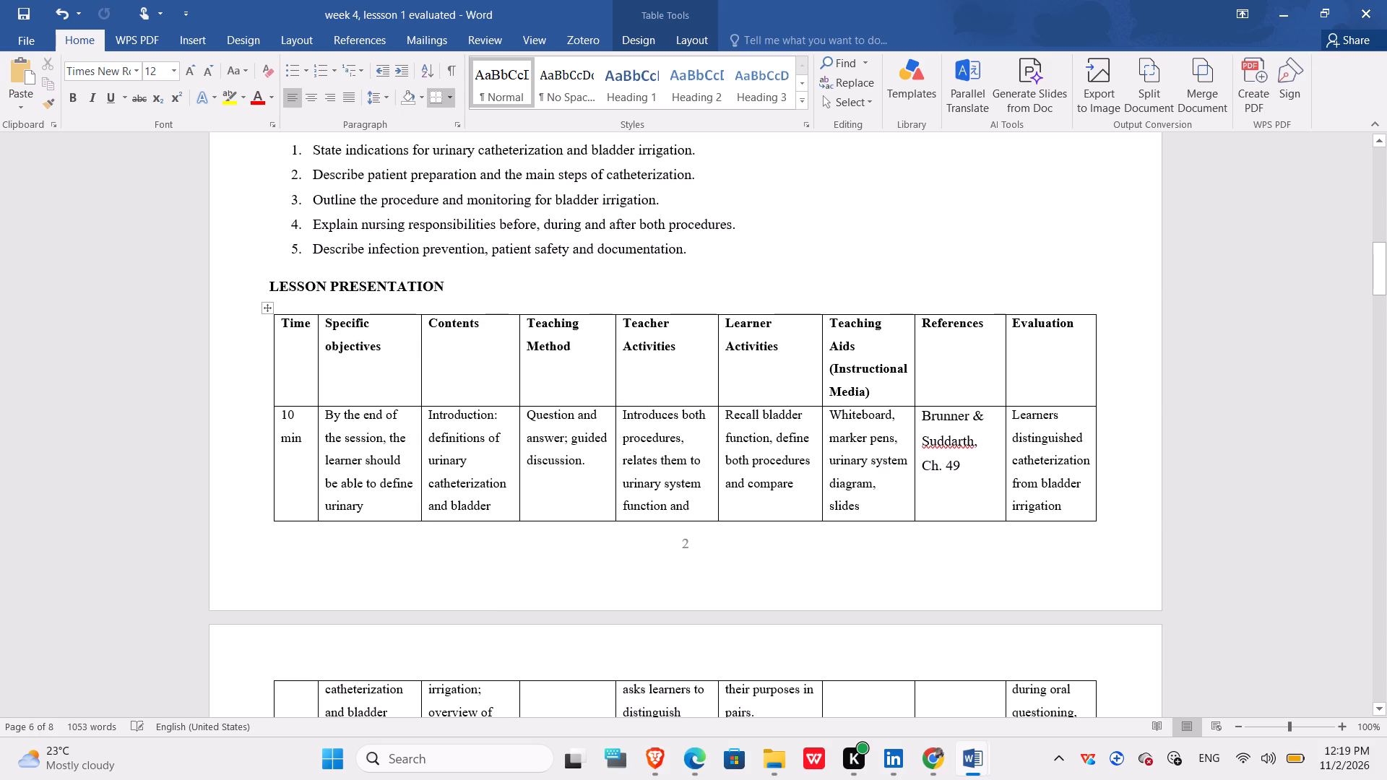
scroll(980, 373, down, 1)
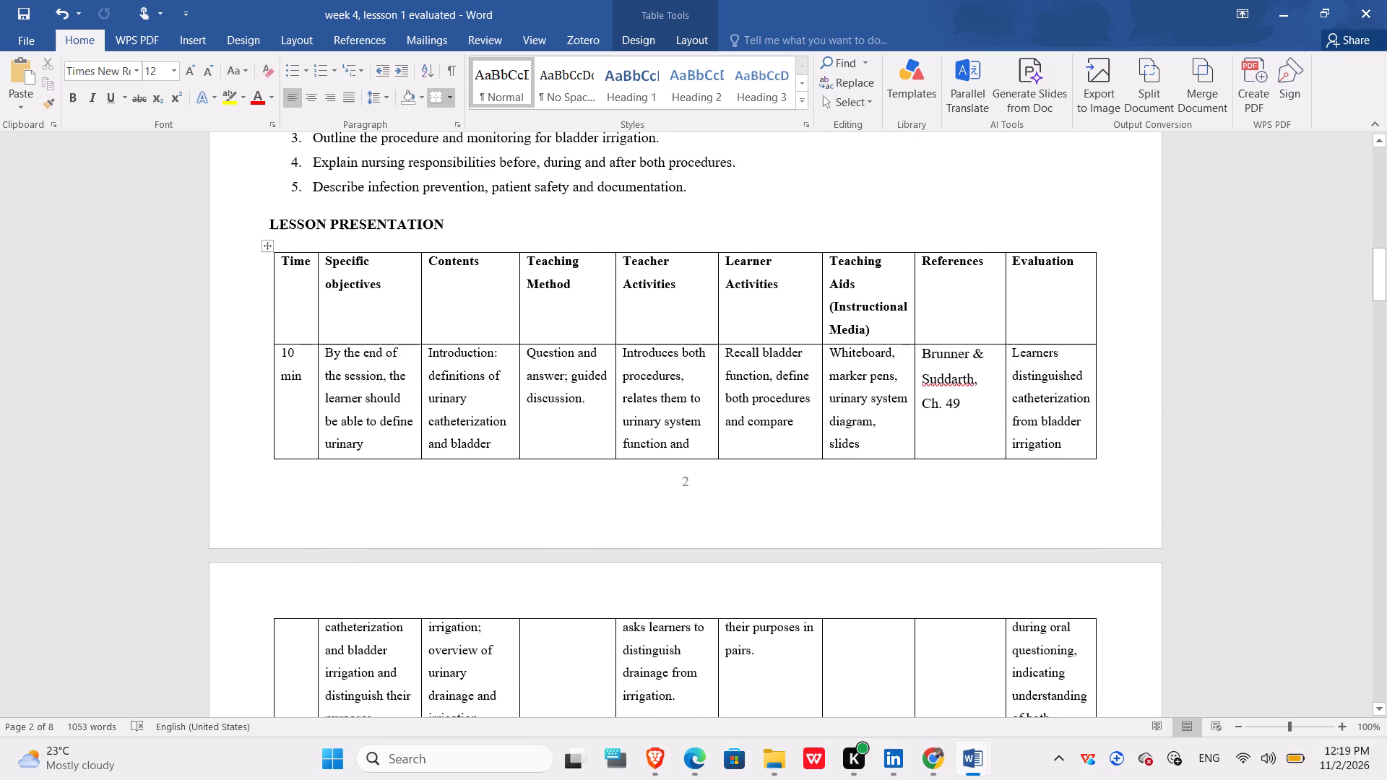
scroll(980, 373, up, 1)
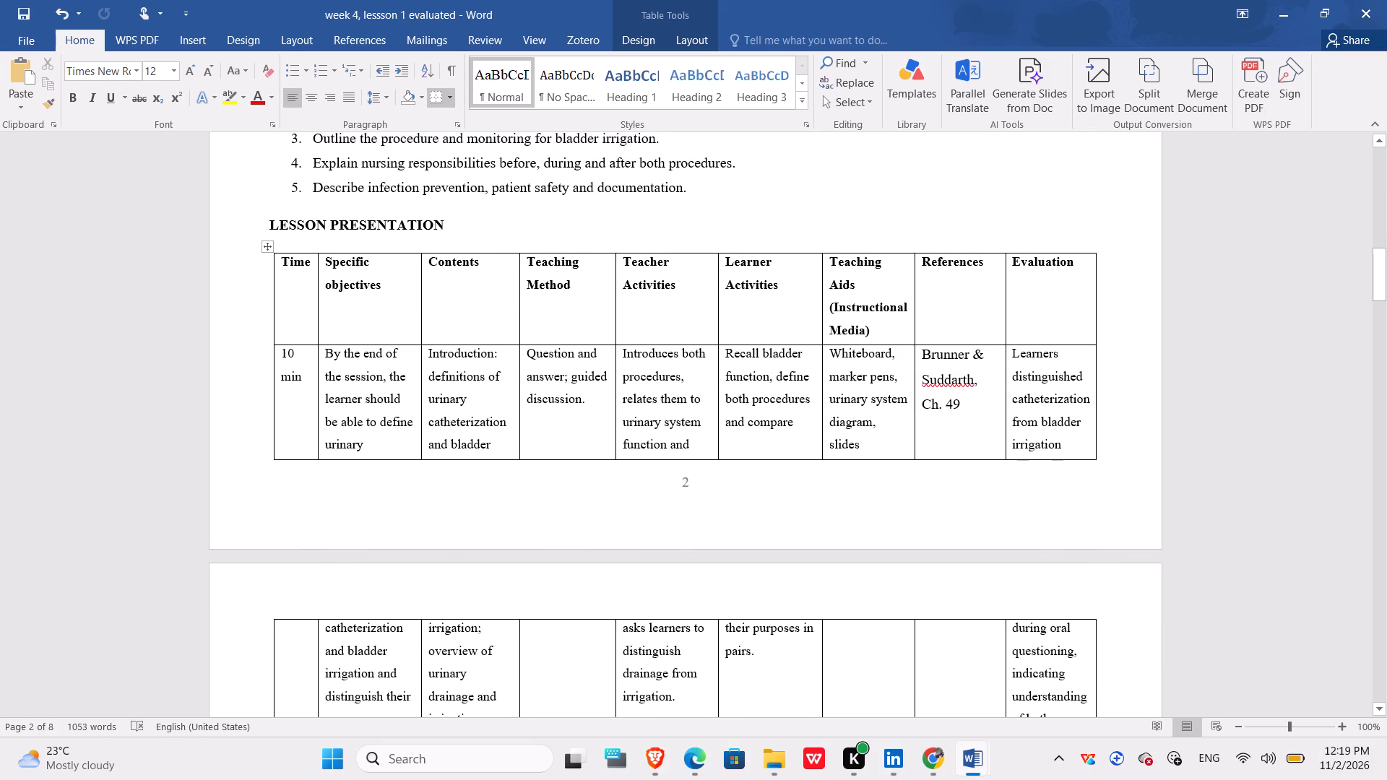
scroll(980, 373, up, 3)
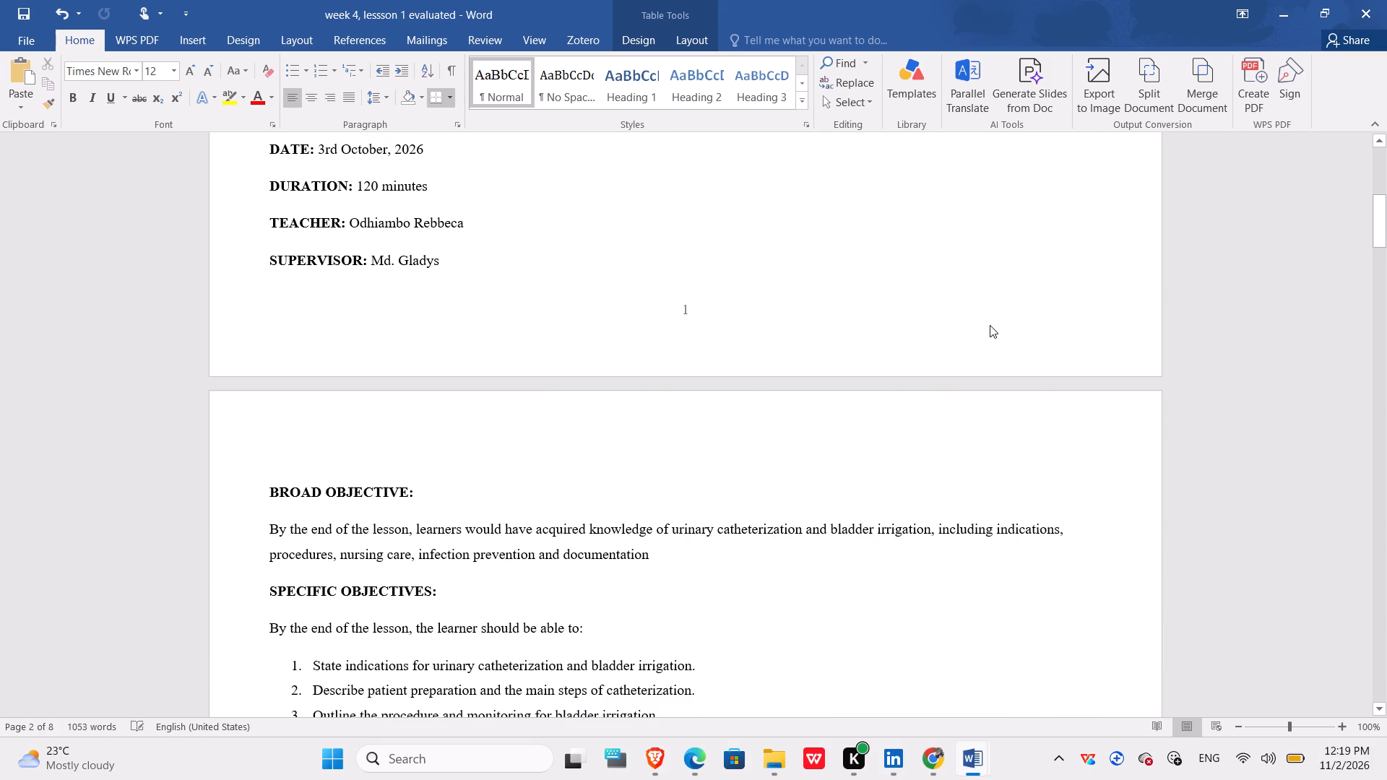
click(1362, 7)
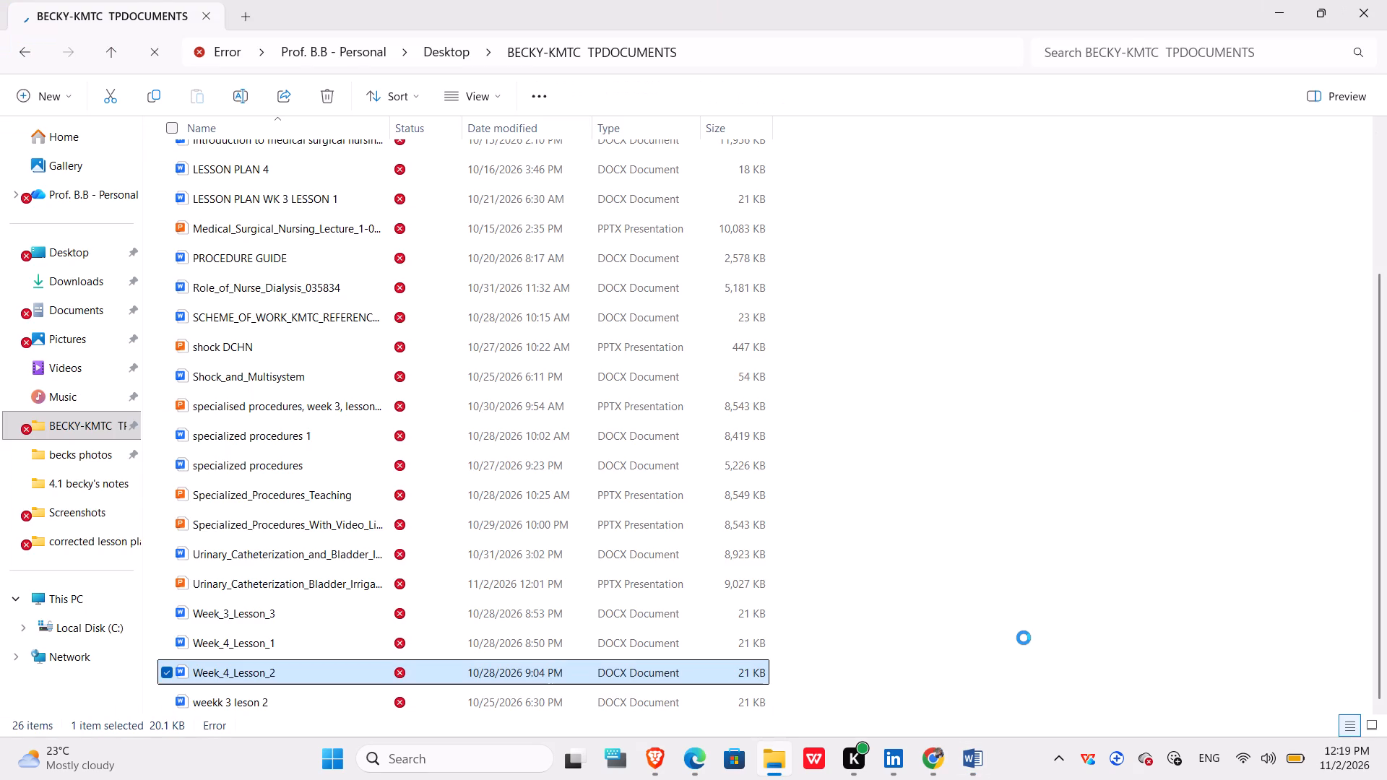
Switch to the open week 4, lesson 2 dialysis document and read through its details, objectives and first lesson presentation row.
click(969, 698)
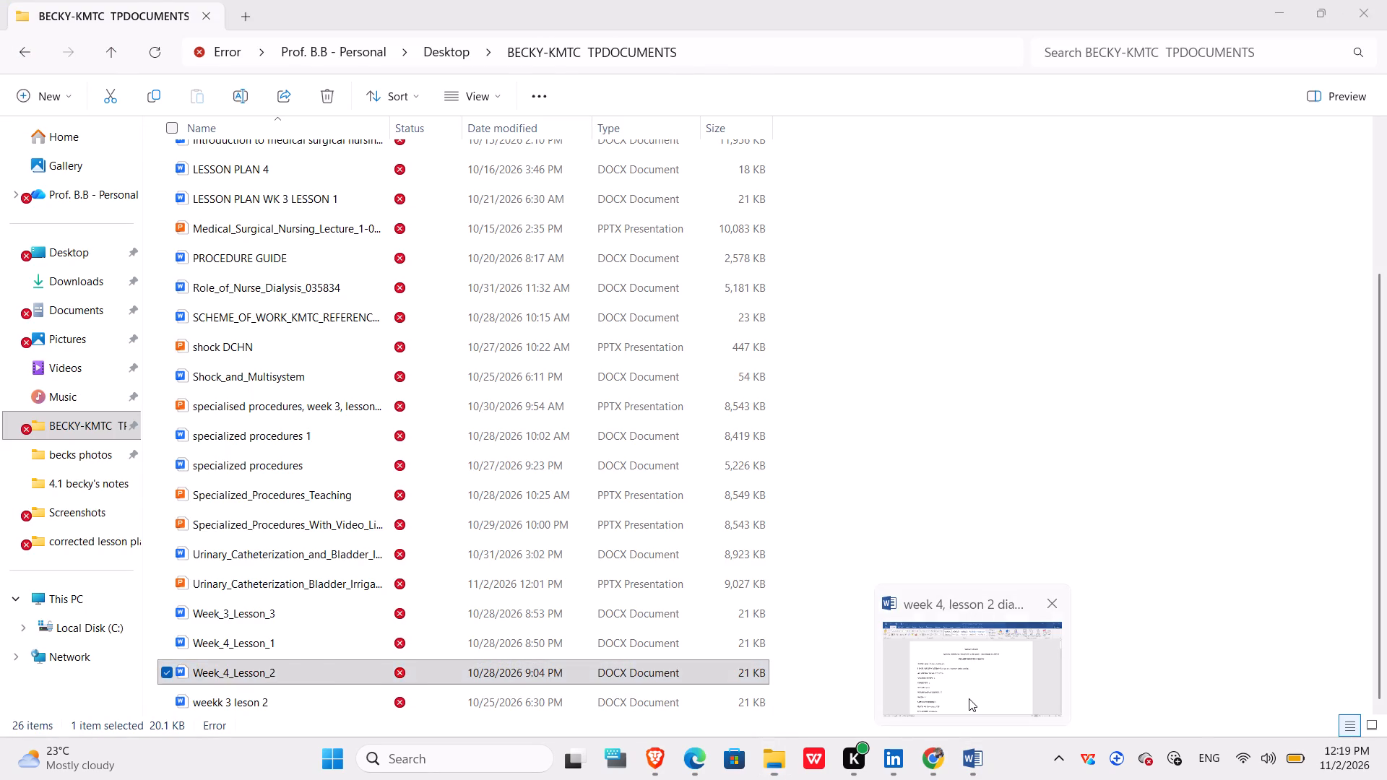
scroll(840, 596, down, 1)
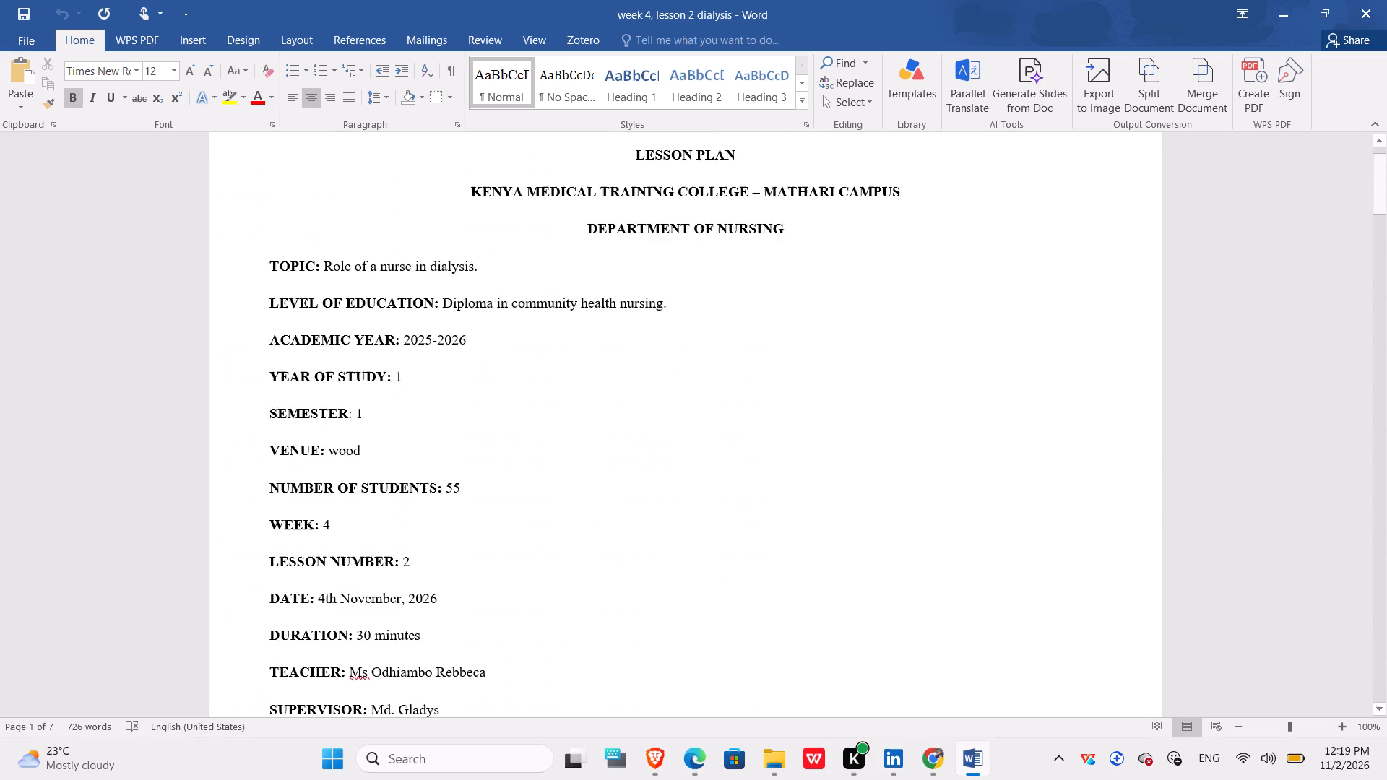
scroll(840, 596, down, 4)
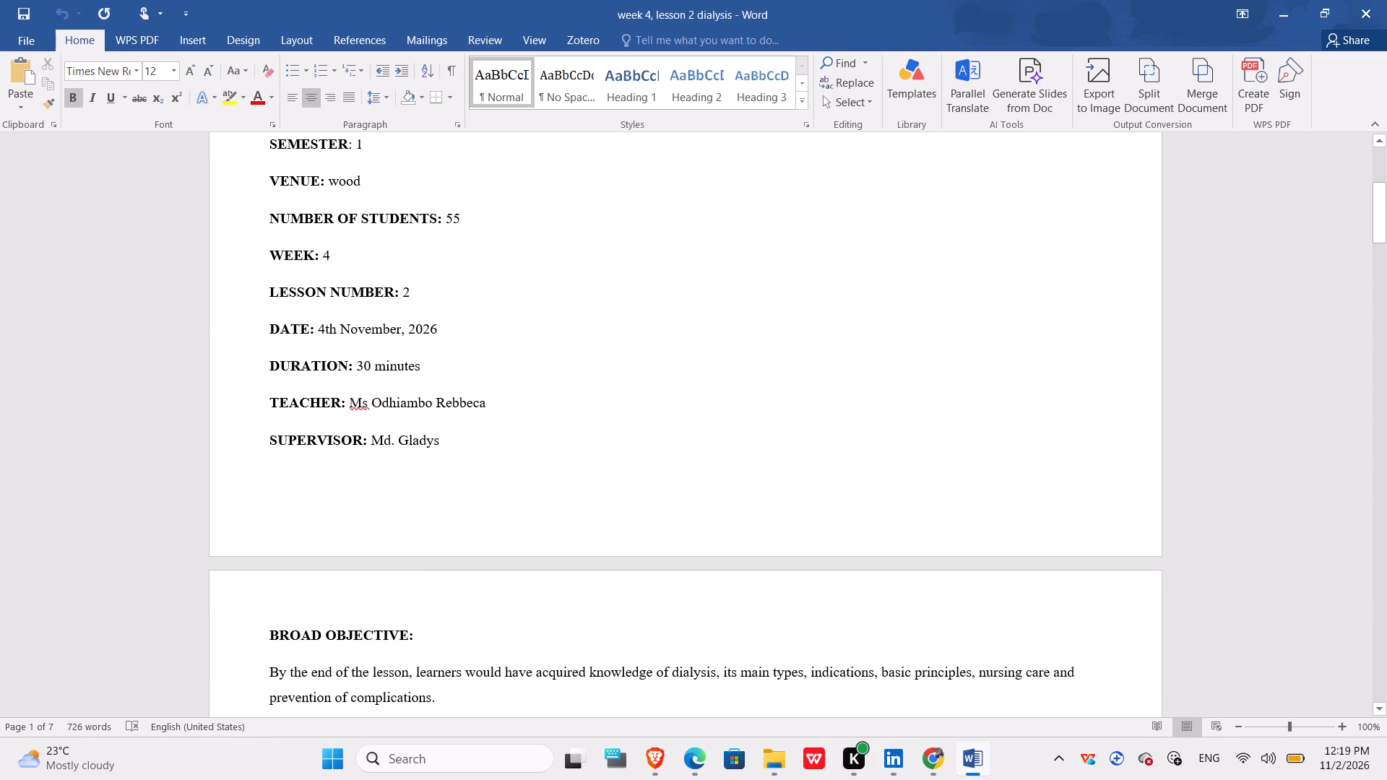
scroll(840, 596, down, 6)
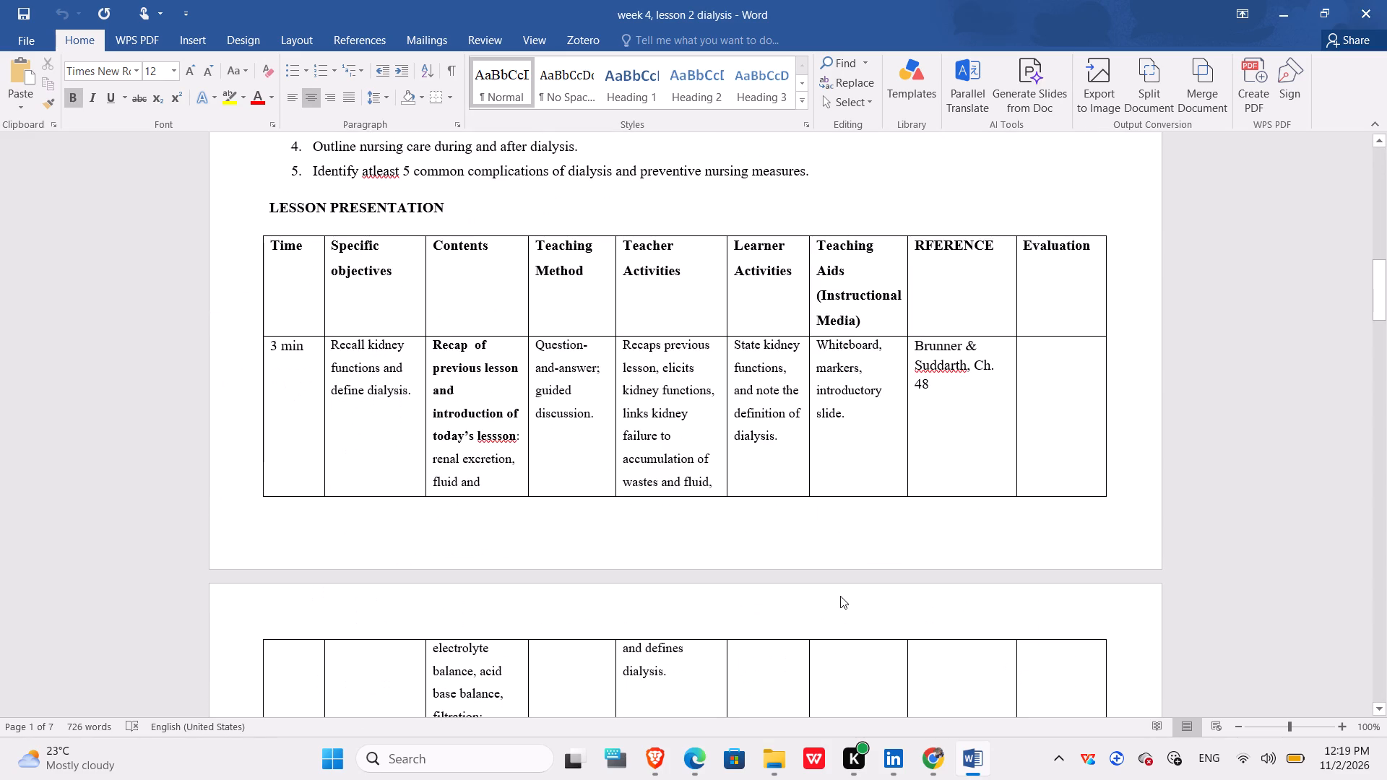
scroll(840, 596, down, 2)
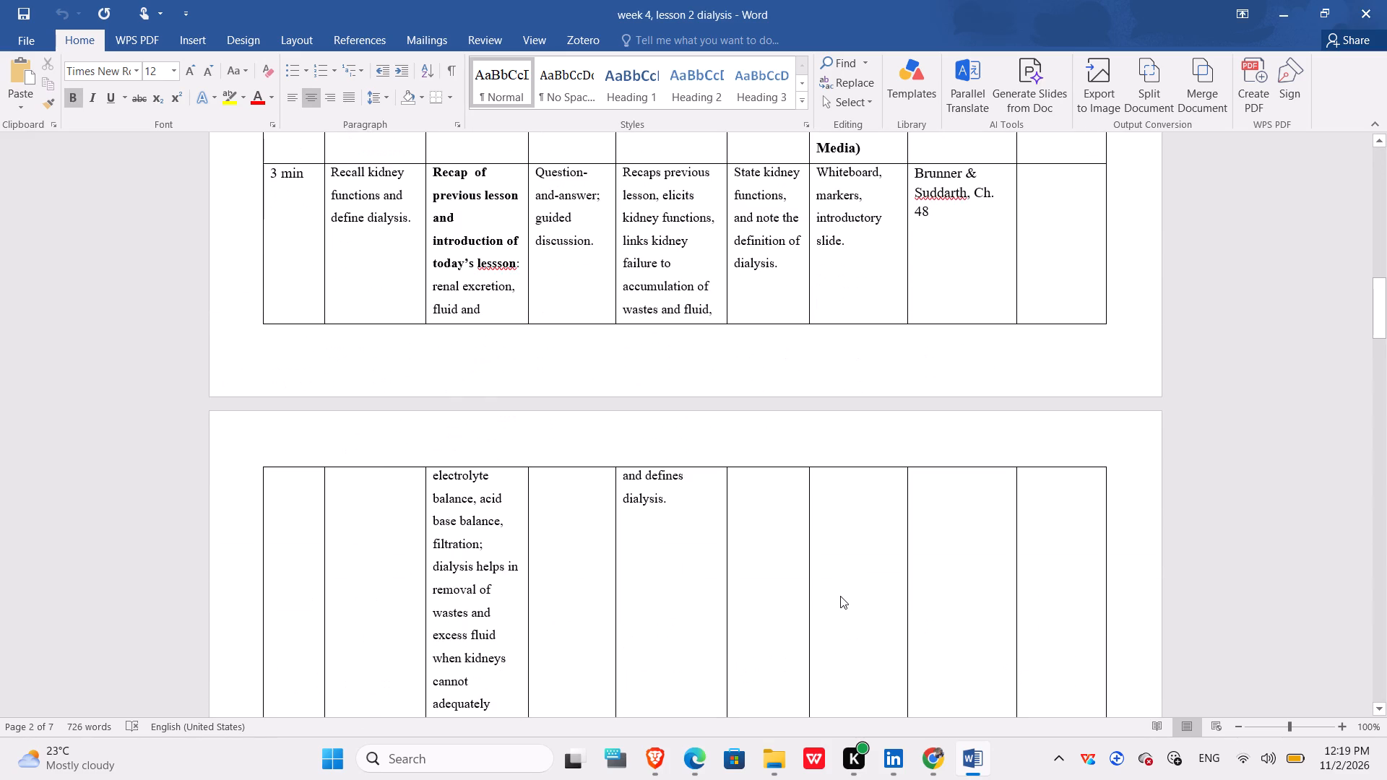
scroll(840, 596, up, 1)
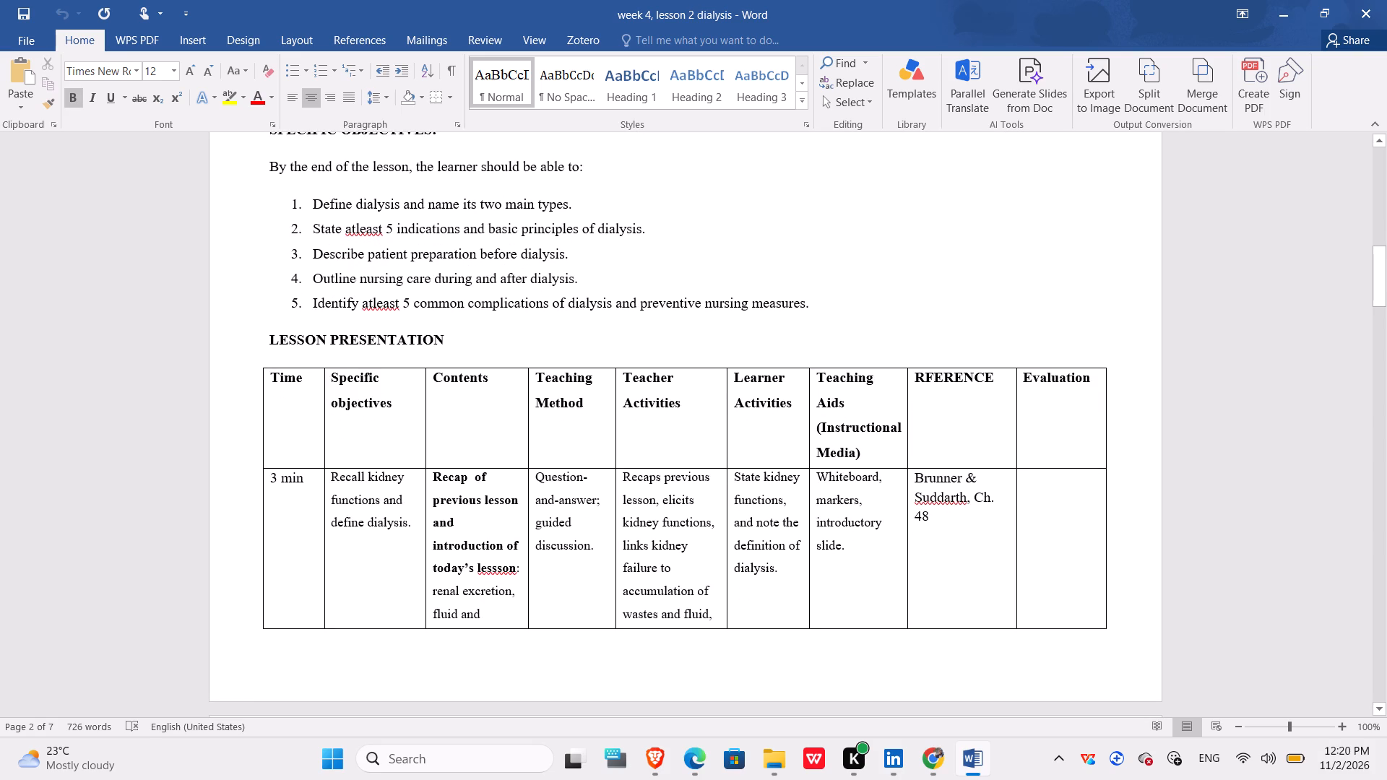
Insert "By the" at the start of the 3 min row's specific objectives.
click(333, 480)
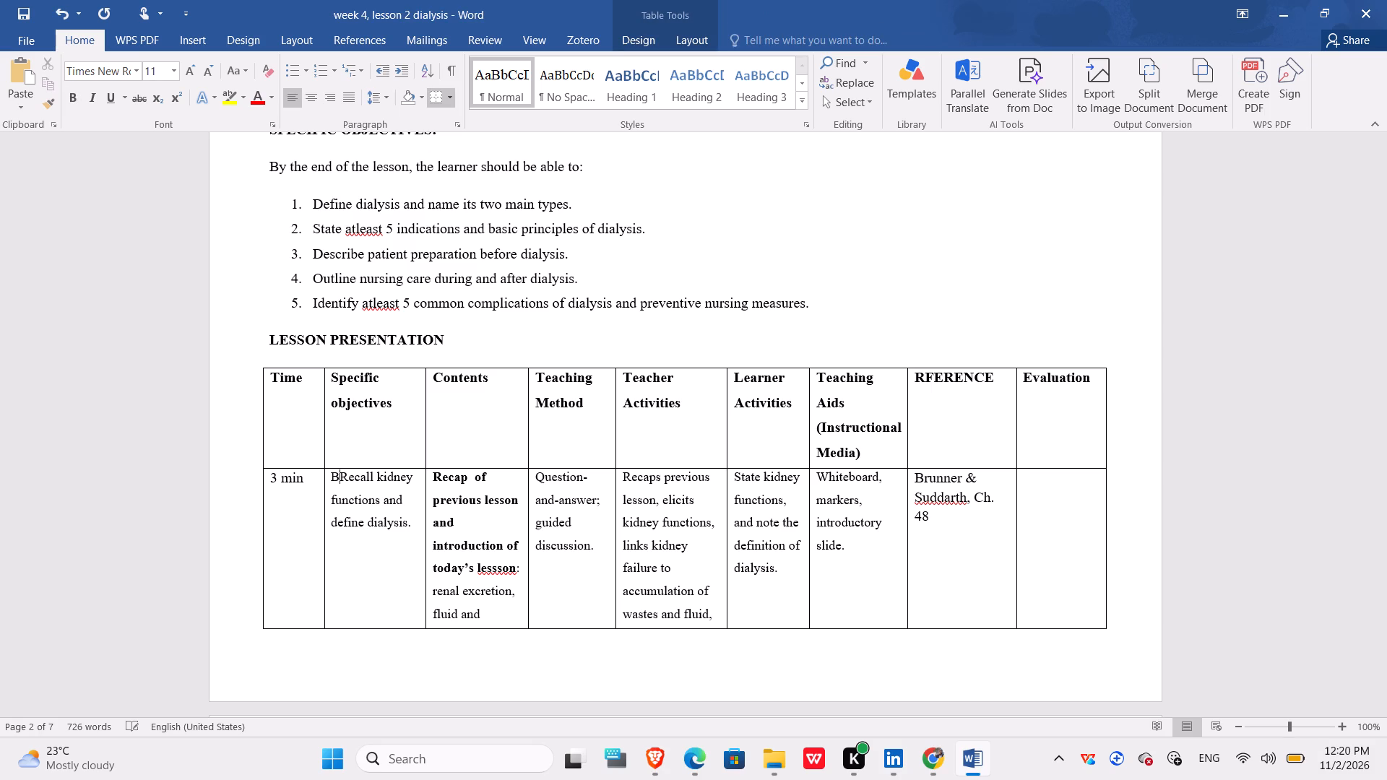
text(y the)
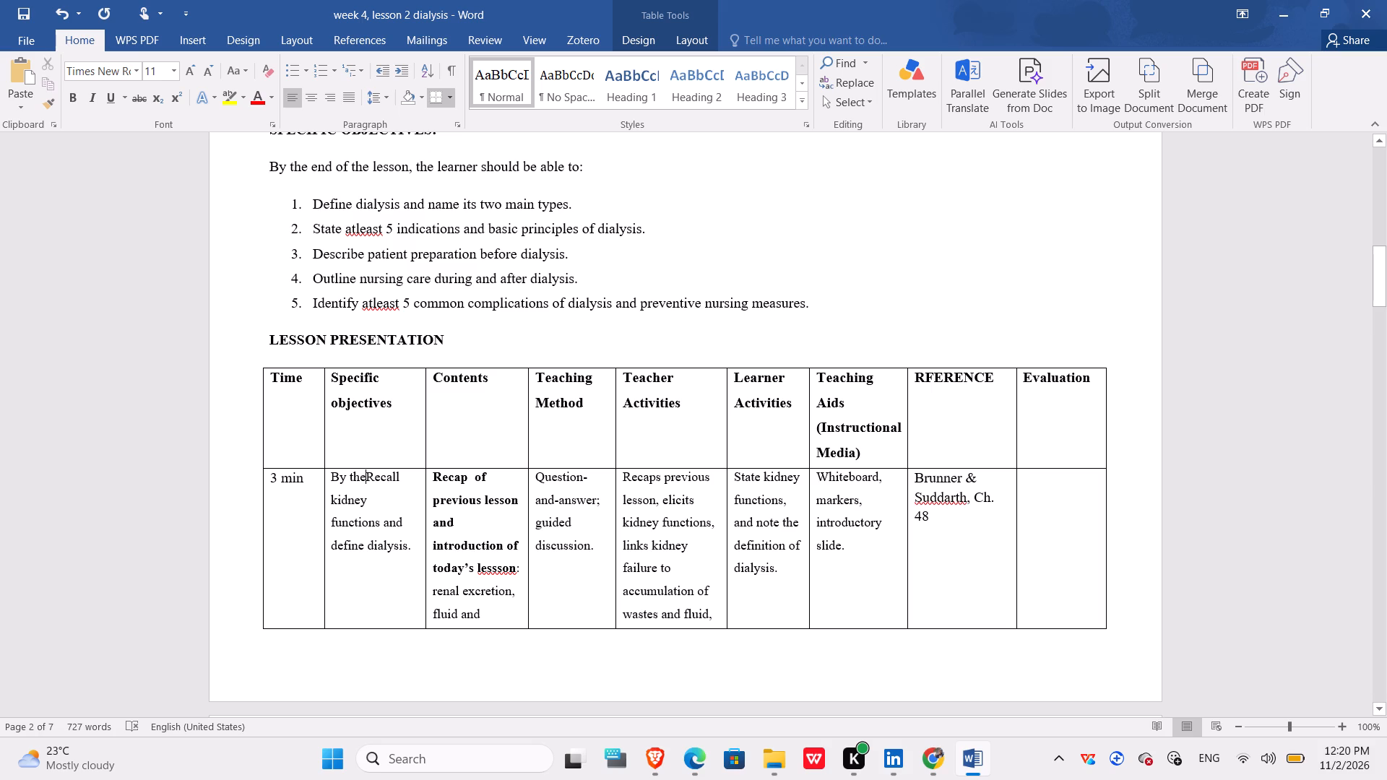
Insert "kidney functions e.g," before "renal excretion" in the Contents cell of the 3 min row.
click(523, 572)
key(k)
text(idney fun)
text(ctions e)
text(.g)
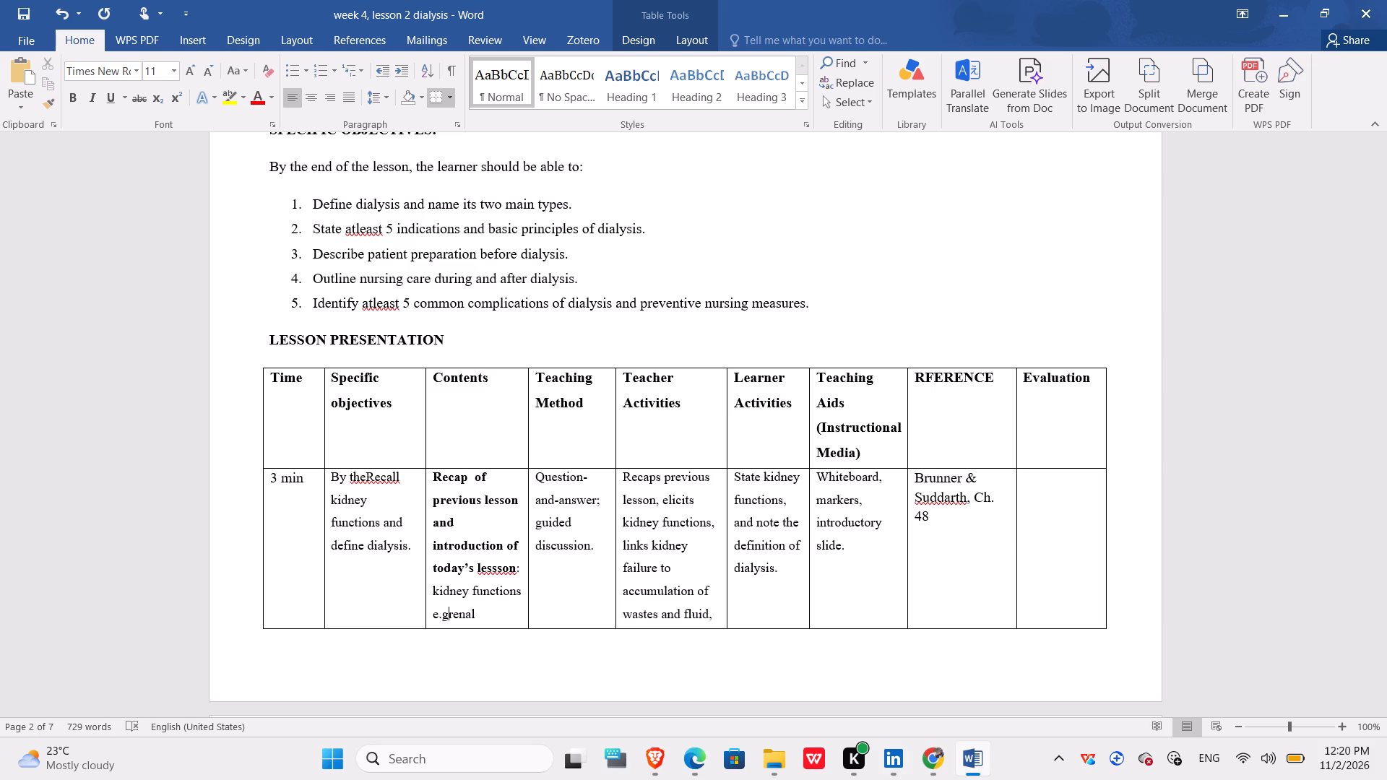
text(,)
key(space)
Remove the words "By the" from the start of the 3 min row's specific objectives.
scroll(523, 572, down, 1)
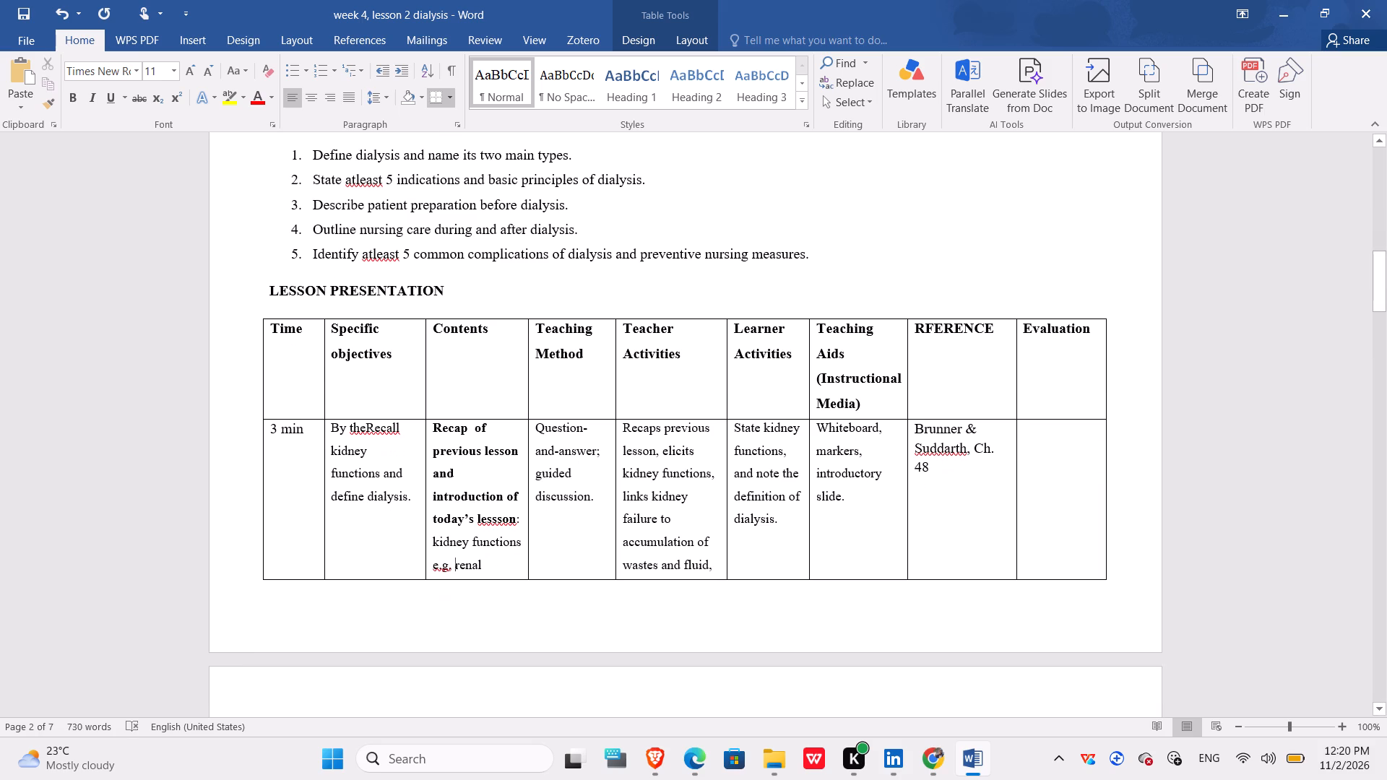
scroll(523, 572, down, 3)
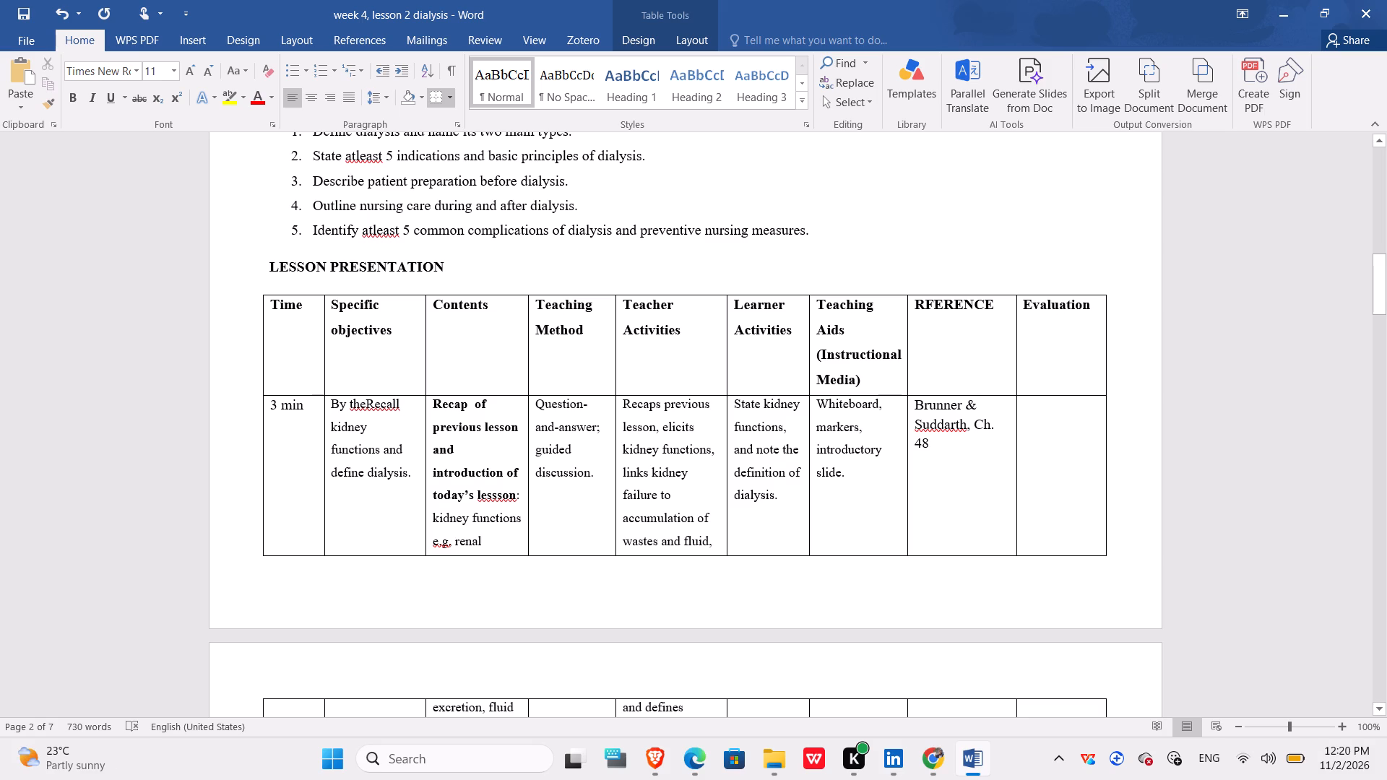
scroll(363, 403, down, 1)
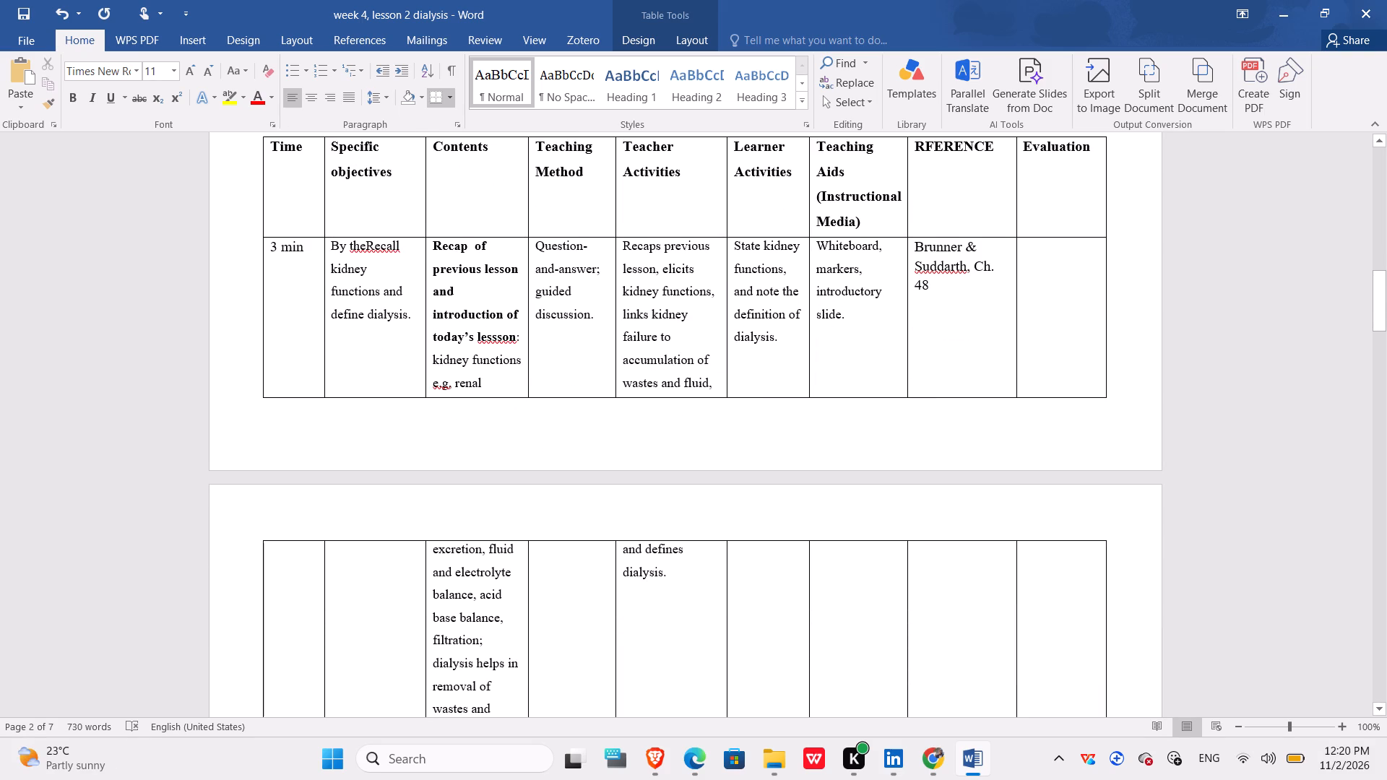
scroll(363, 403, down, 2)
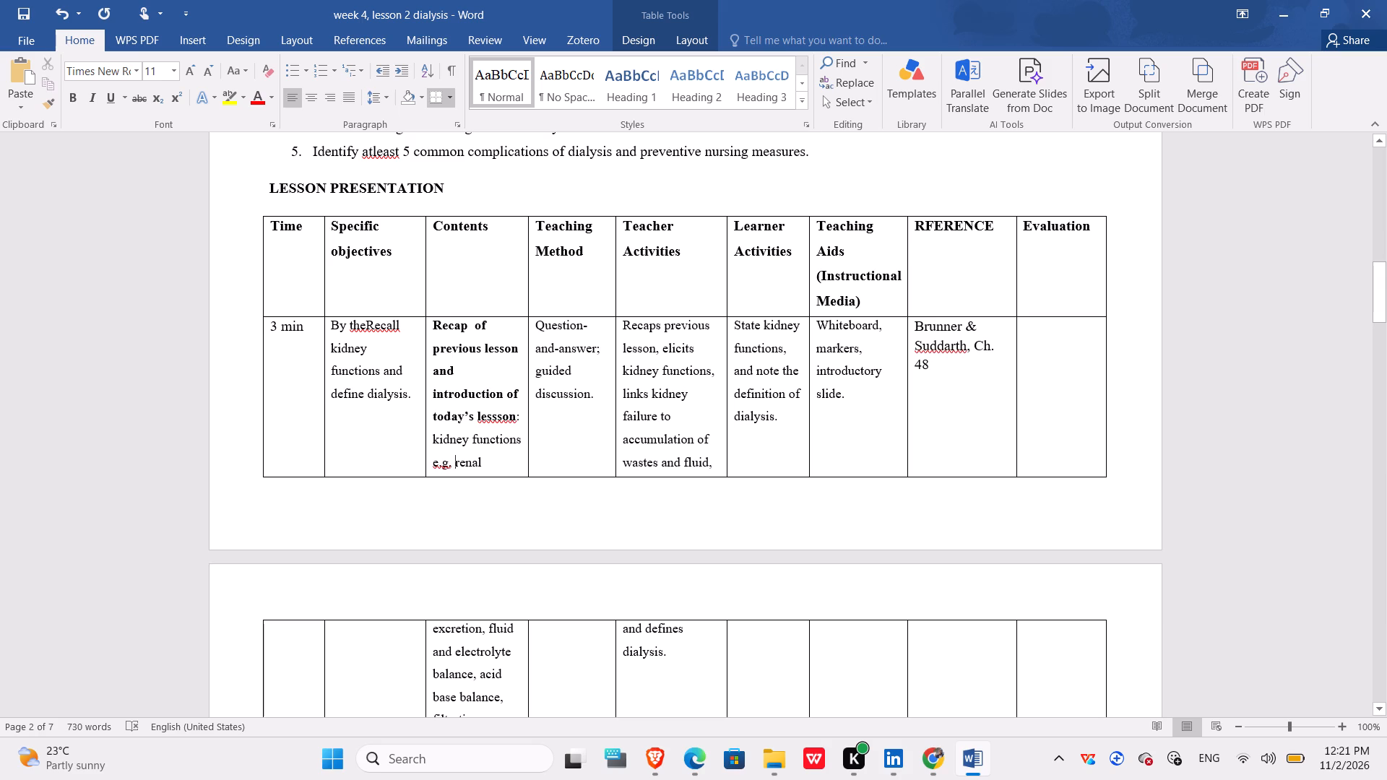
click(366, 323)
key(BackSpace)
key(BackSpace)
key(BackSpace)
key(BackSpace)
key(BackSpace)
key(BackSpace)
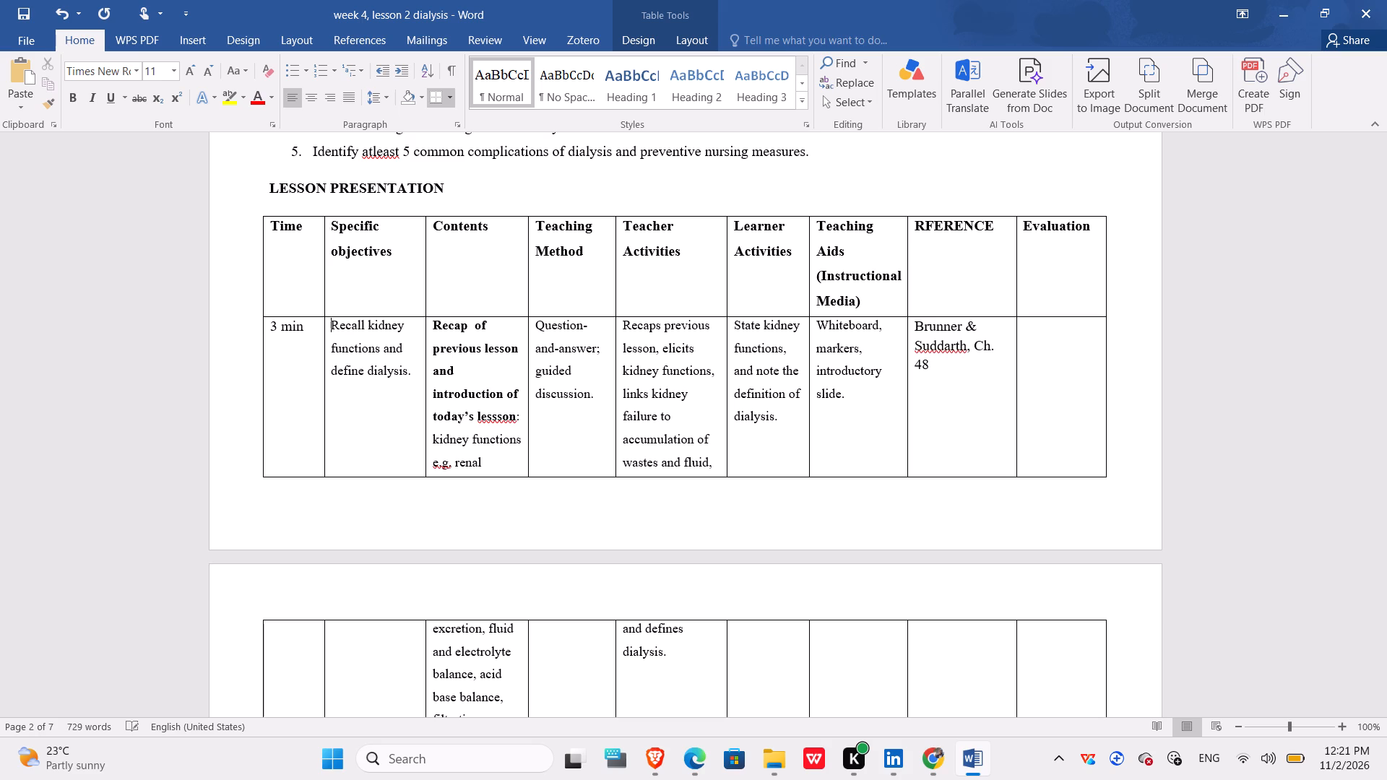
Review the 3 min and 4 min rows of the dialysis lesson table against the listed specific objectives.
scroll(366, 323, down, 3)
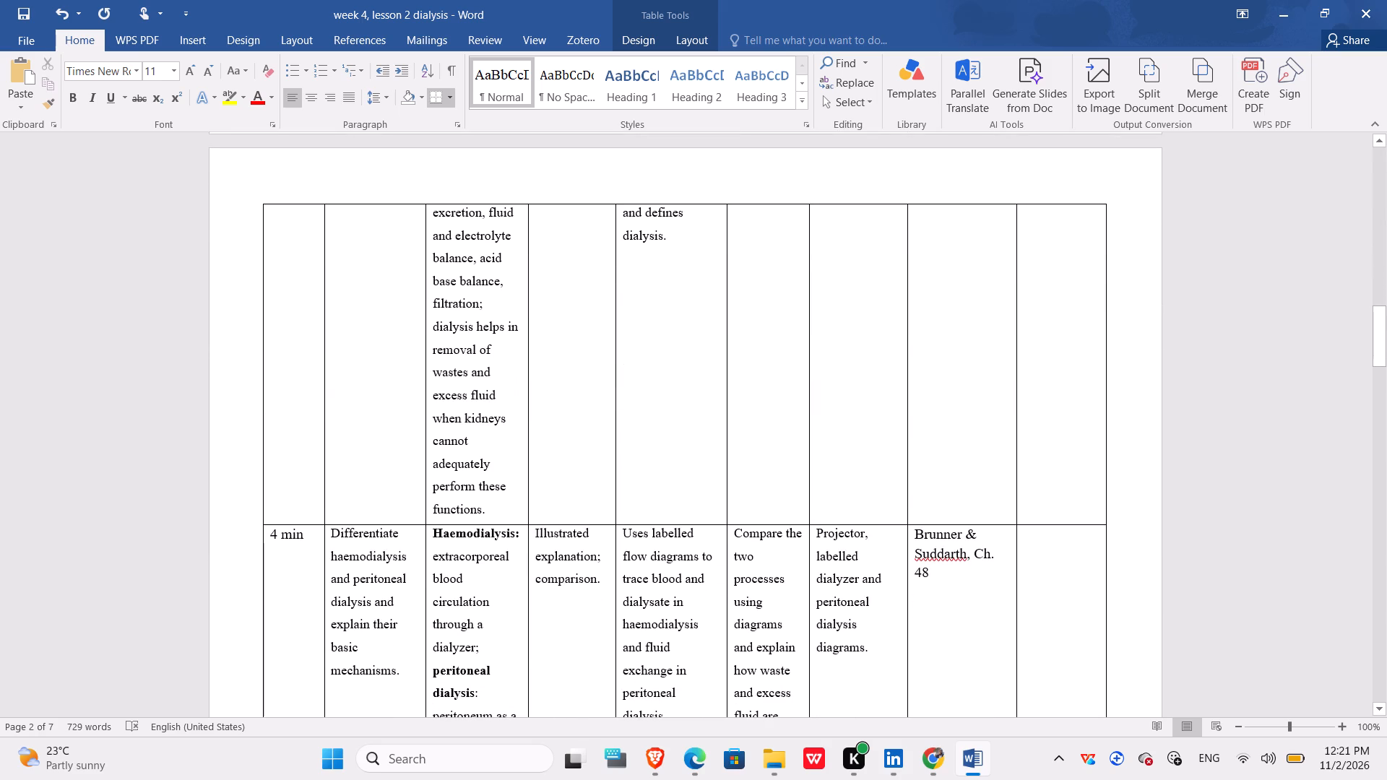
scroll(366, 323, up, 2)
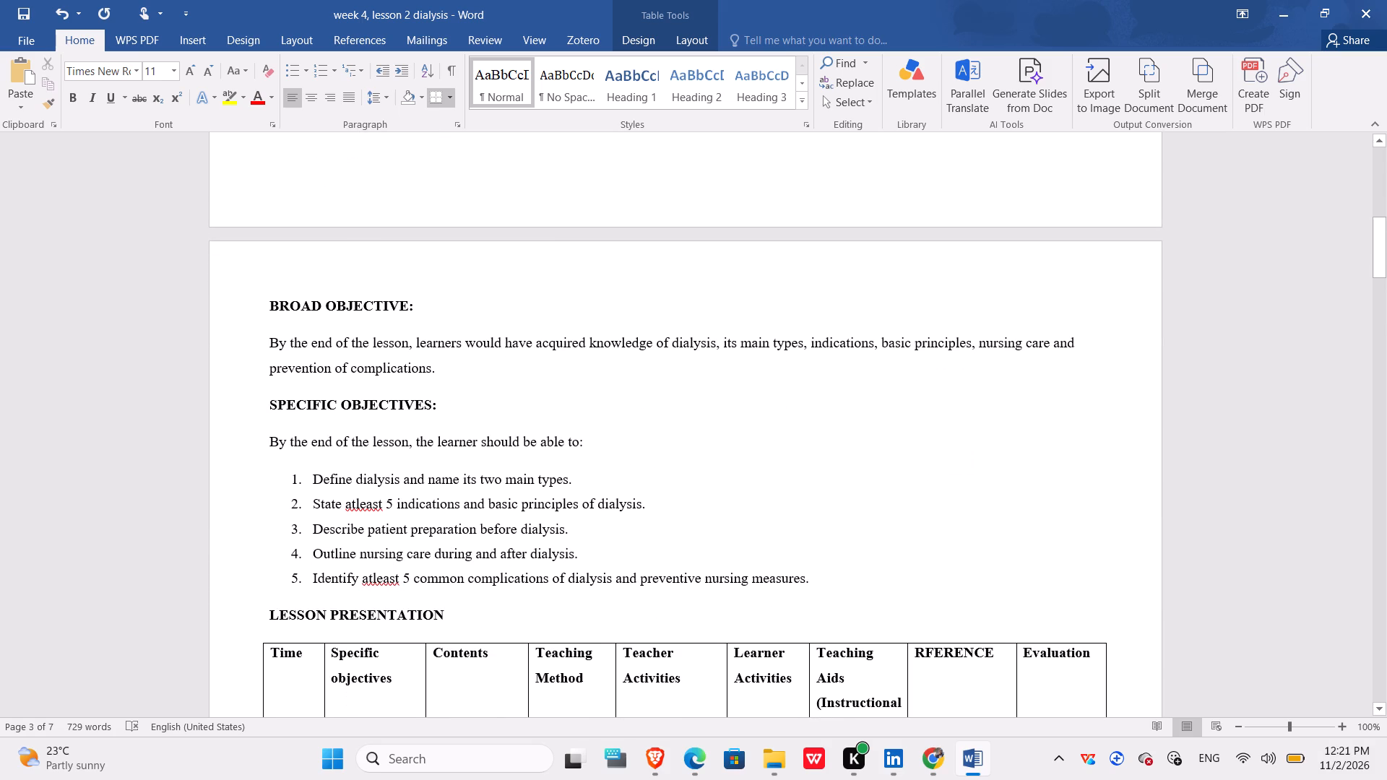
scroll(366, 323, down, 5)
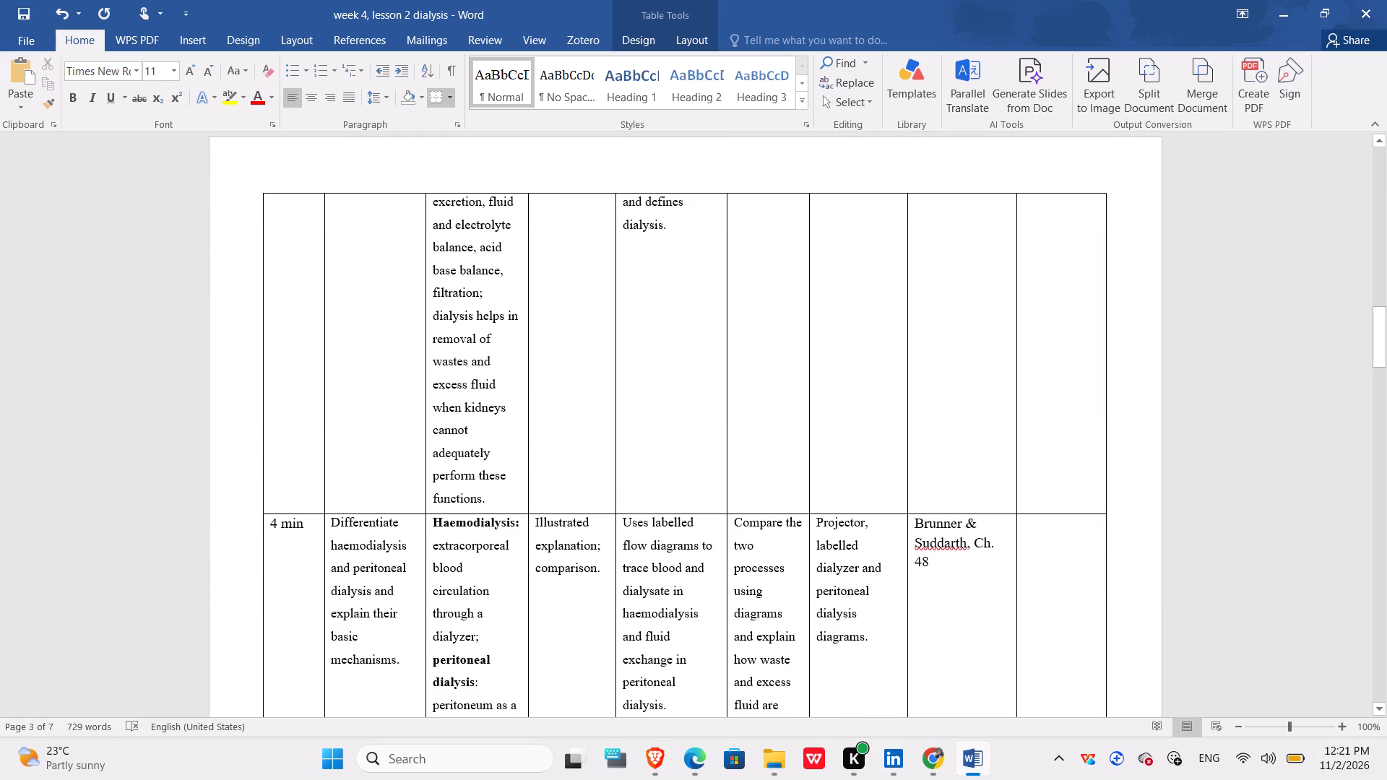
scroll(366, 323, down, 1)
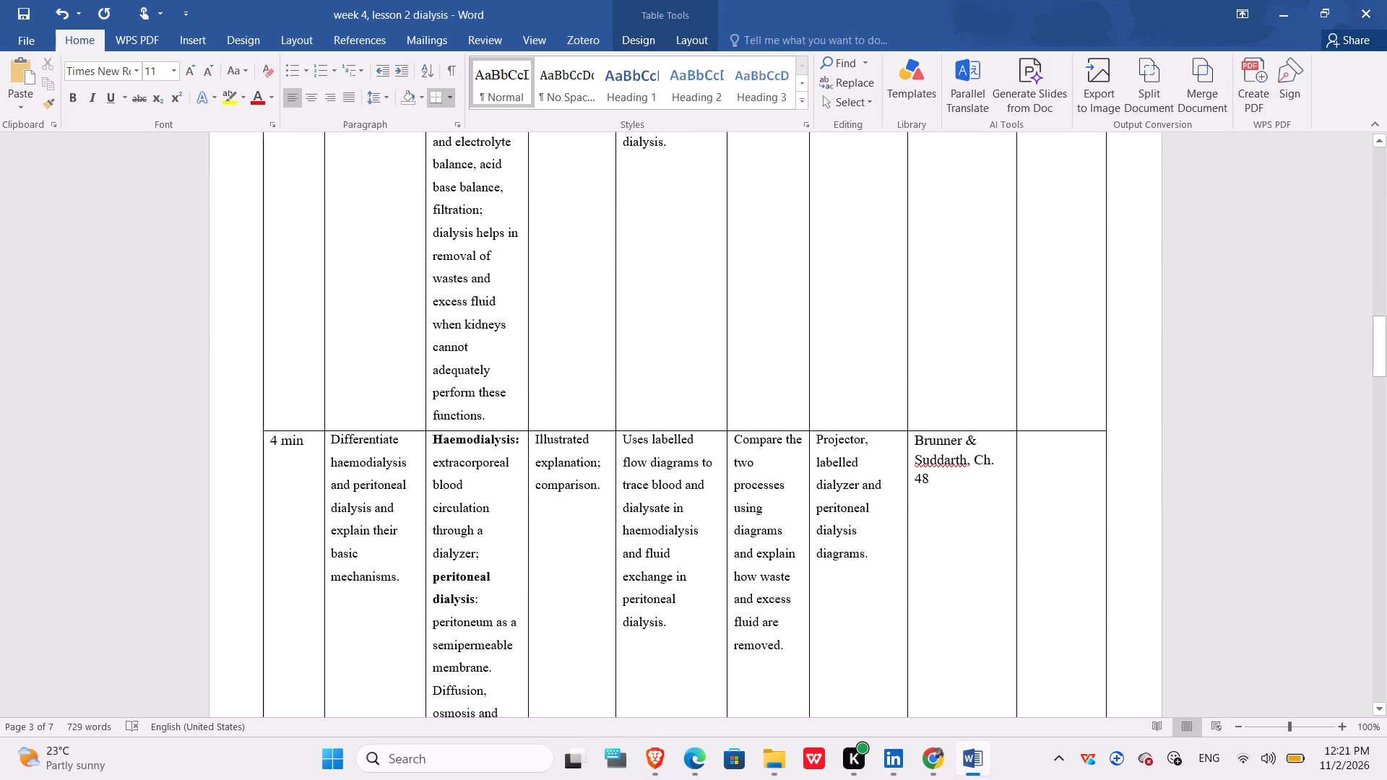
scroll(381, 500, up, 3)
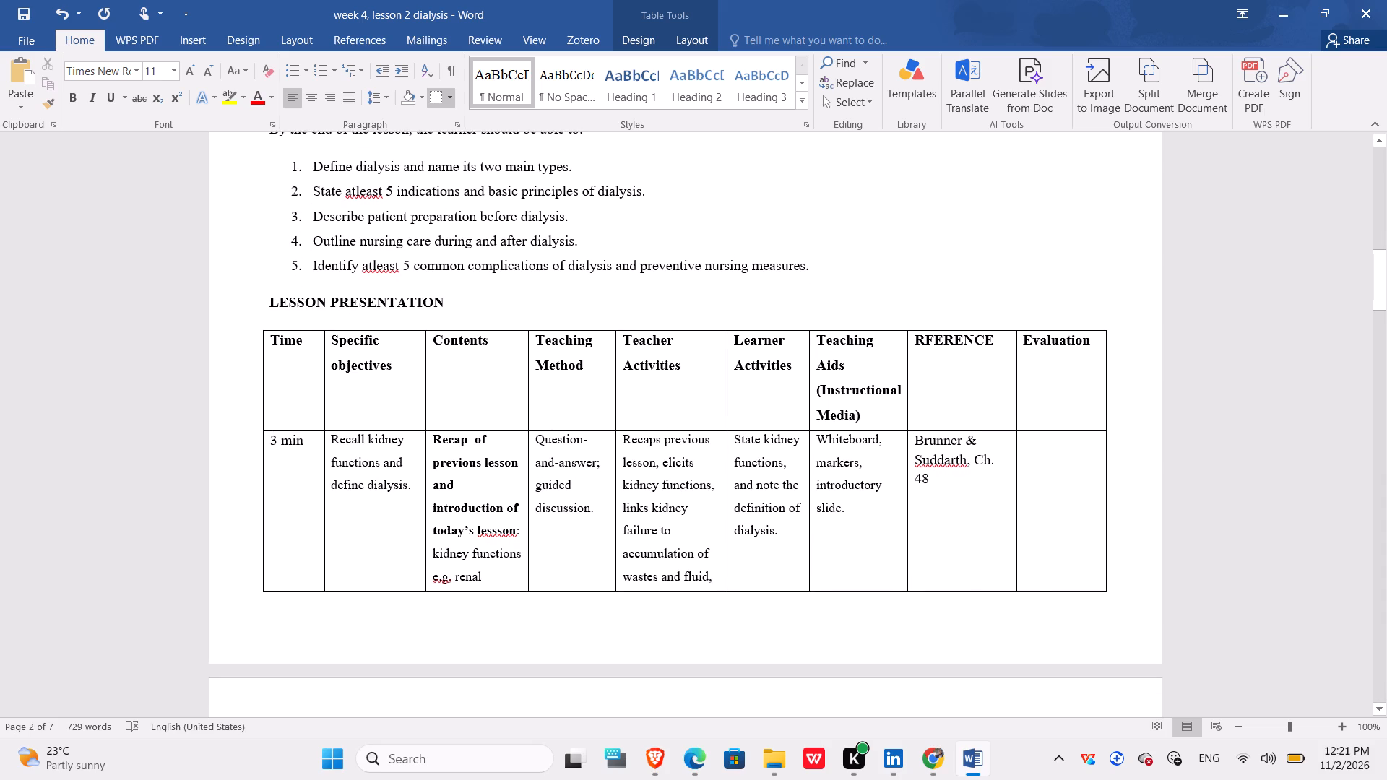
scroll(381, 500, down, 4)
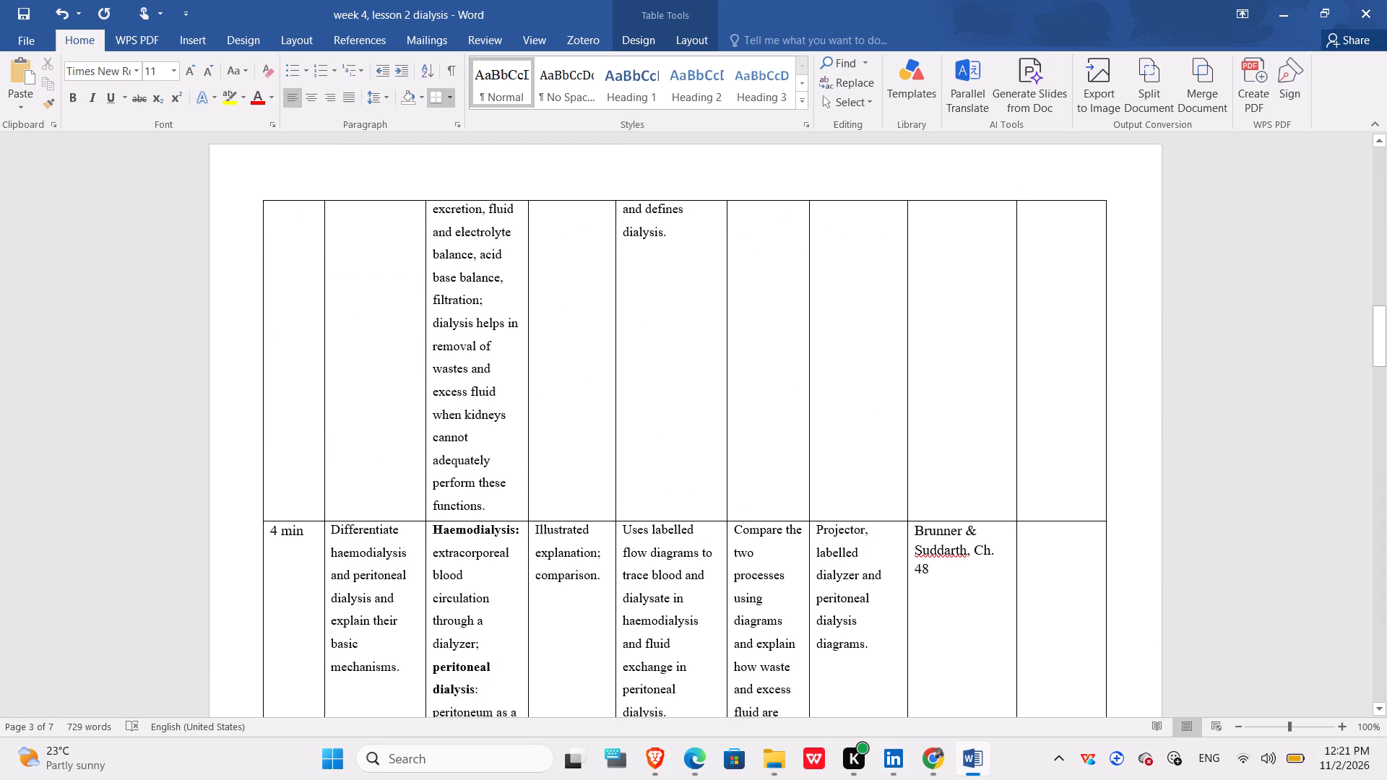
Replace the word "mechanisms" with "pricinples" at the end of the specific objective on differentiating haemodialysis and peritoneal dialysis.
click(395, 668)
key(BackSpace)
key(BackSpace)
key(BackSpace)
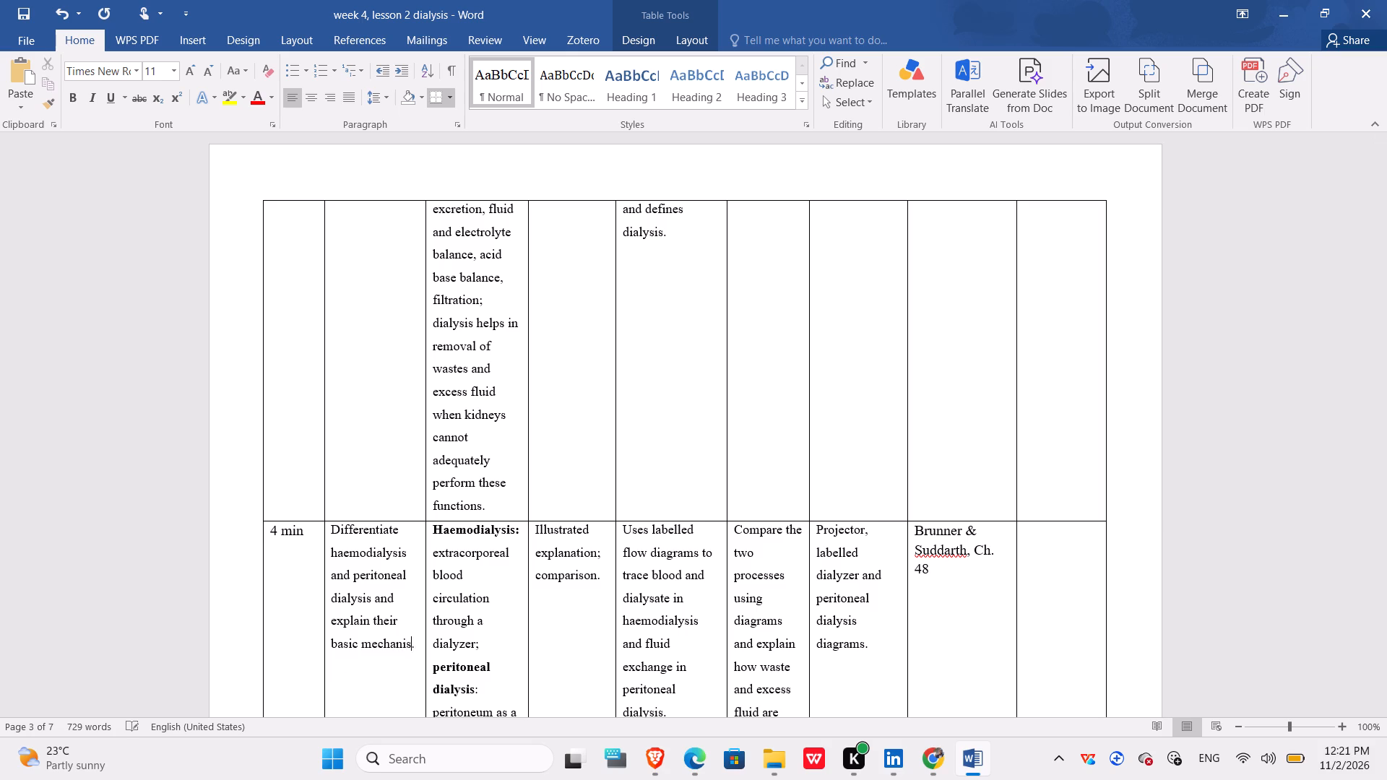
key(BackSpace)
key(BackSpace)
key(BackSpace)
key(BackSpace)
key(BackSpace)
key(BackSpace)
key(BackSpace)
text(prici)
key(p)
text(les)
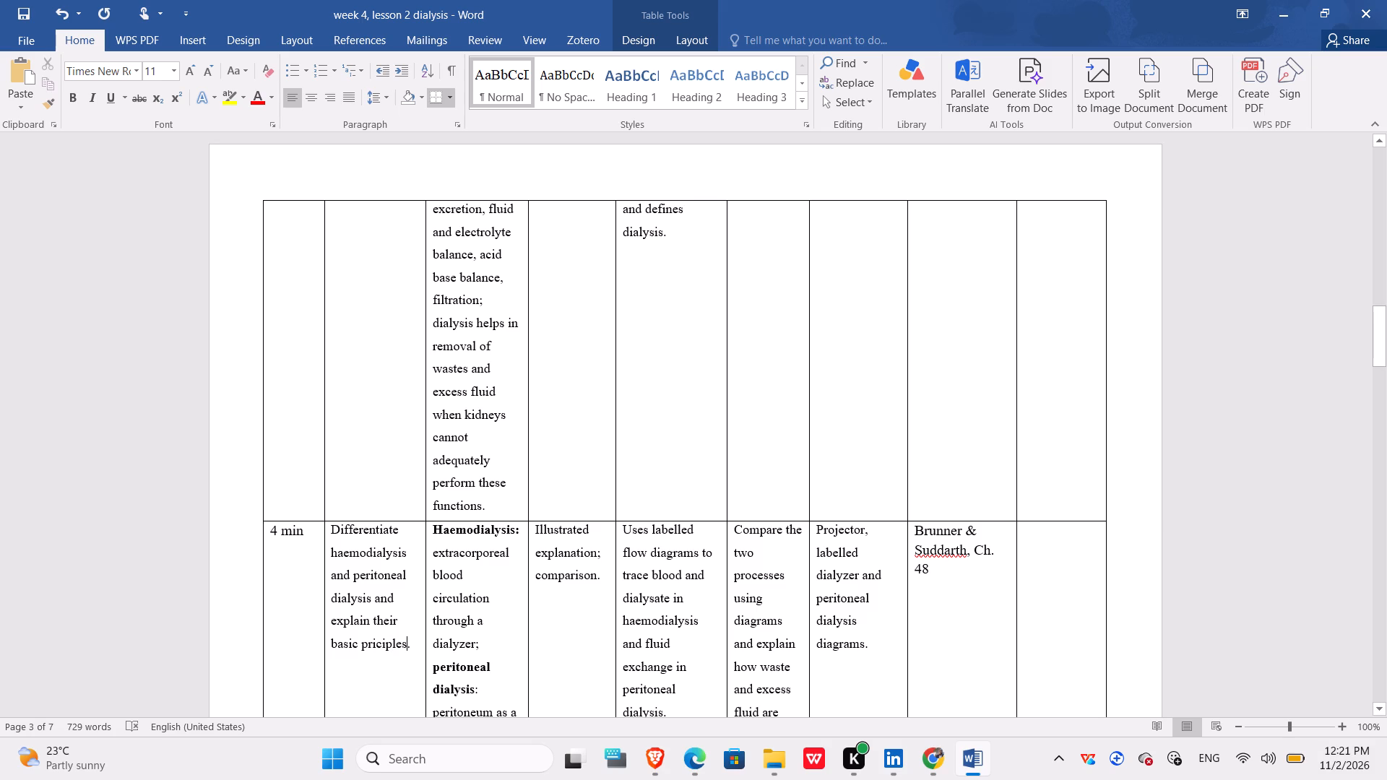
click(384, 643)
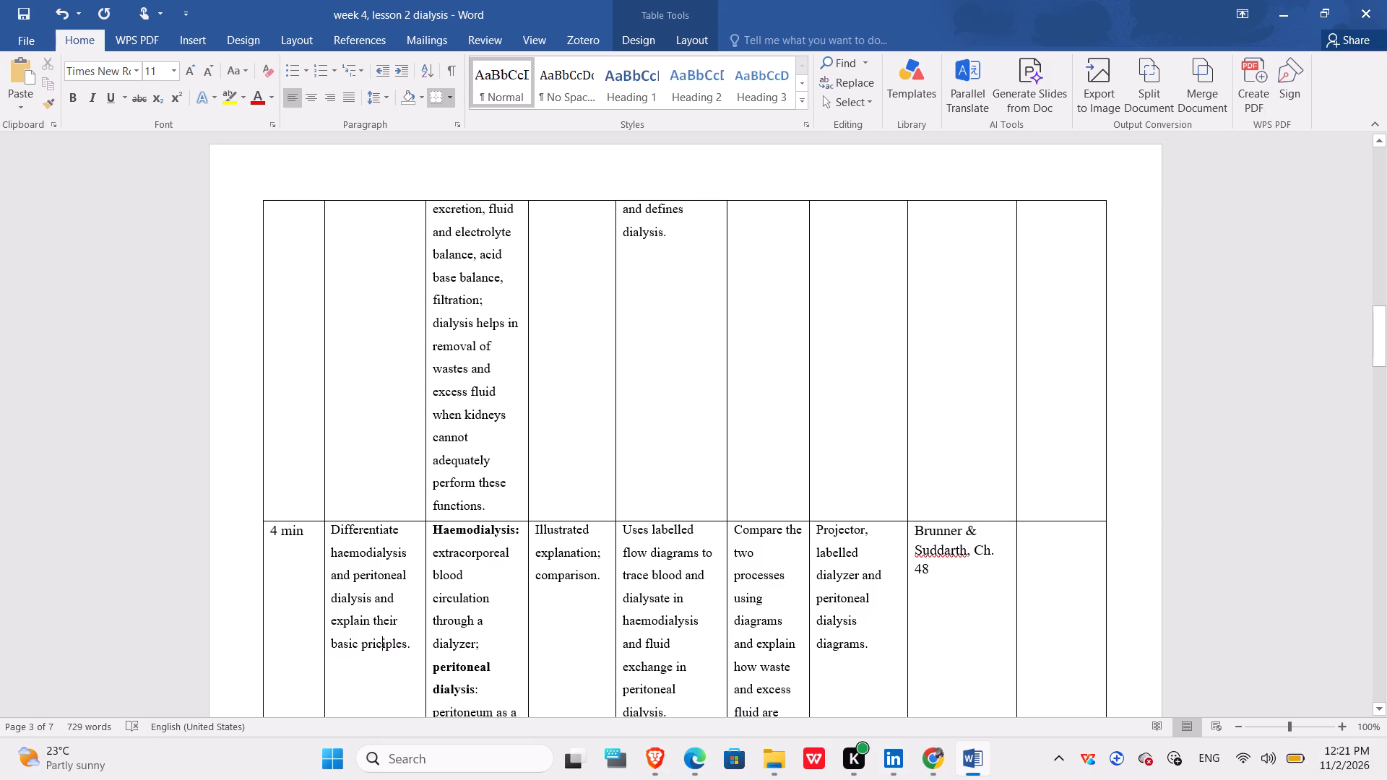
click(386, 643)
key(n)
Insert "atleast five" after "Identify" in the specific objective of the 4 min row on dialysis indications.
scroll(386, 643, down, 1)
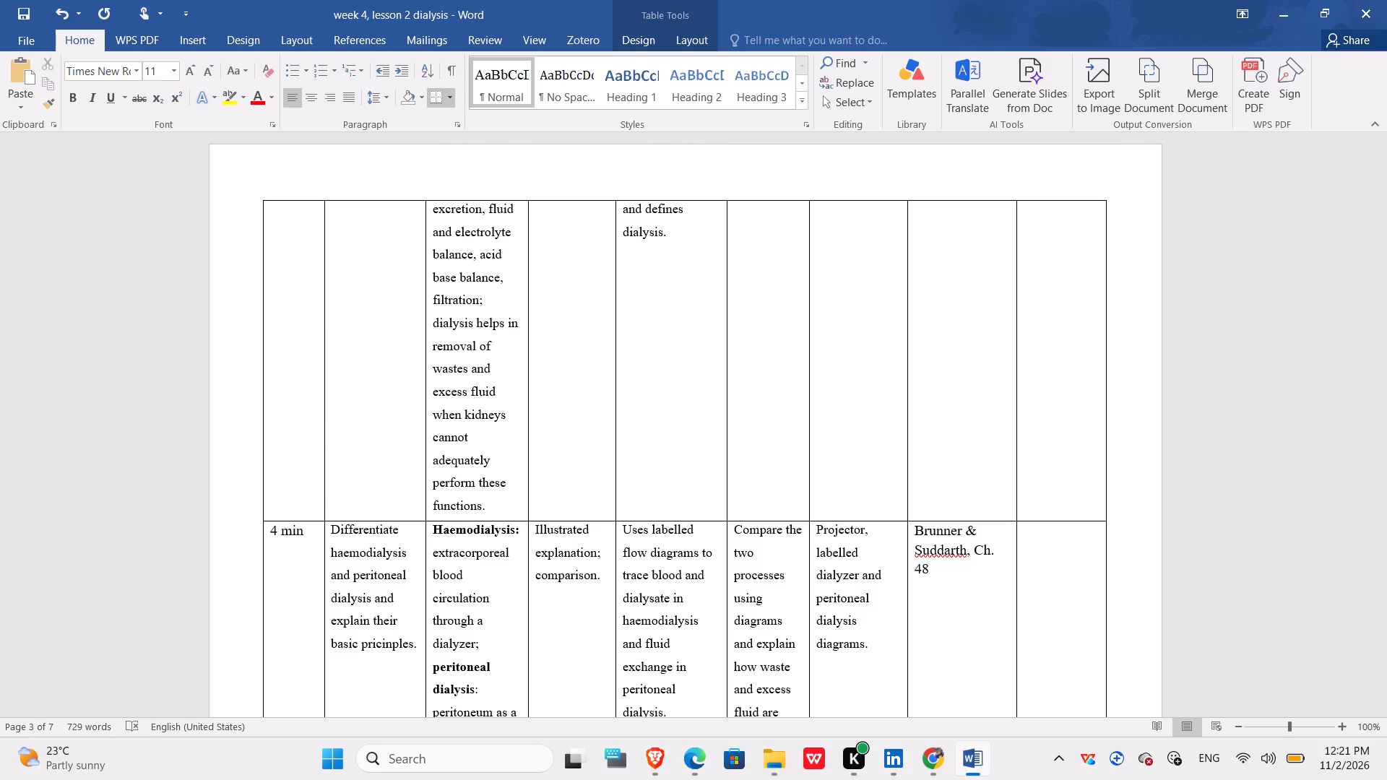
scroll(386, 643, down, 4)
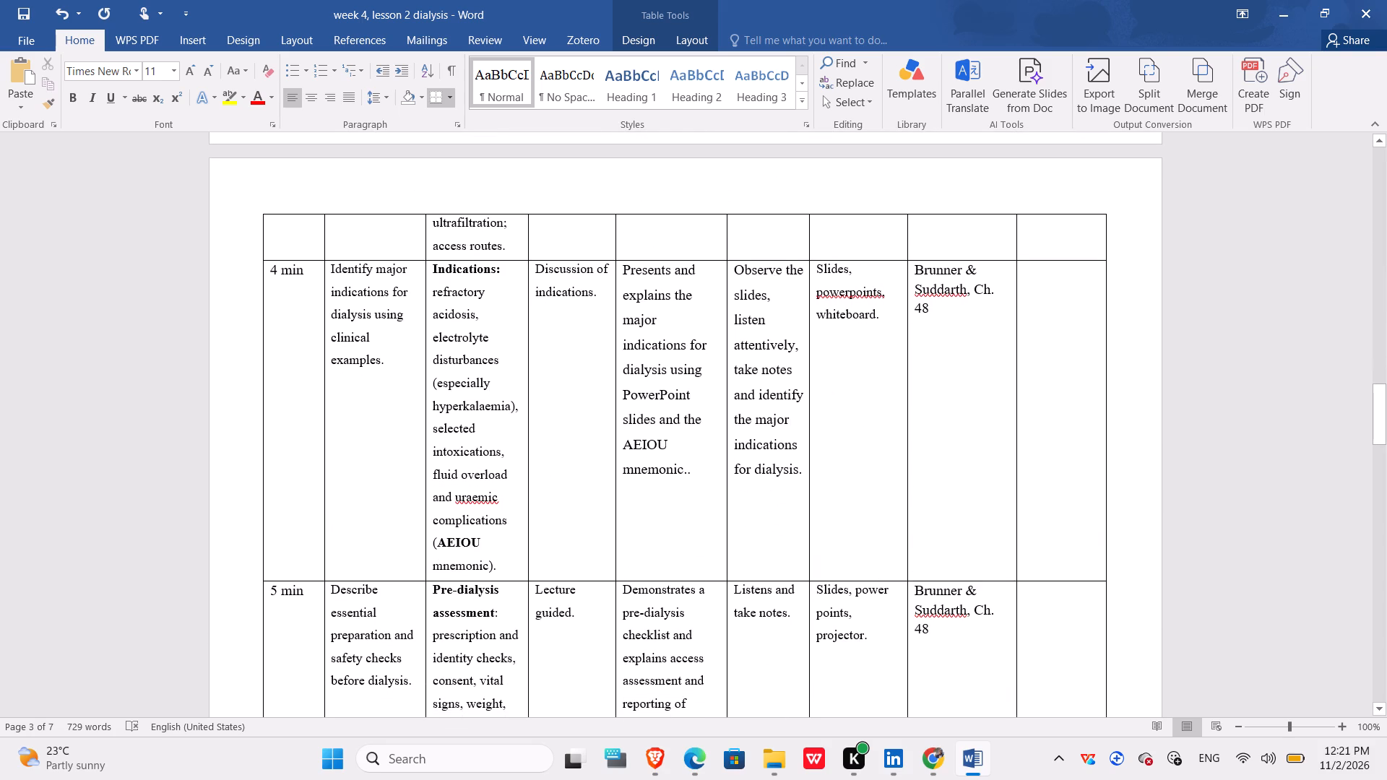
scroll(350, 395, up, 1)
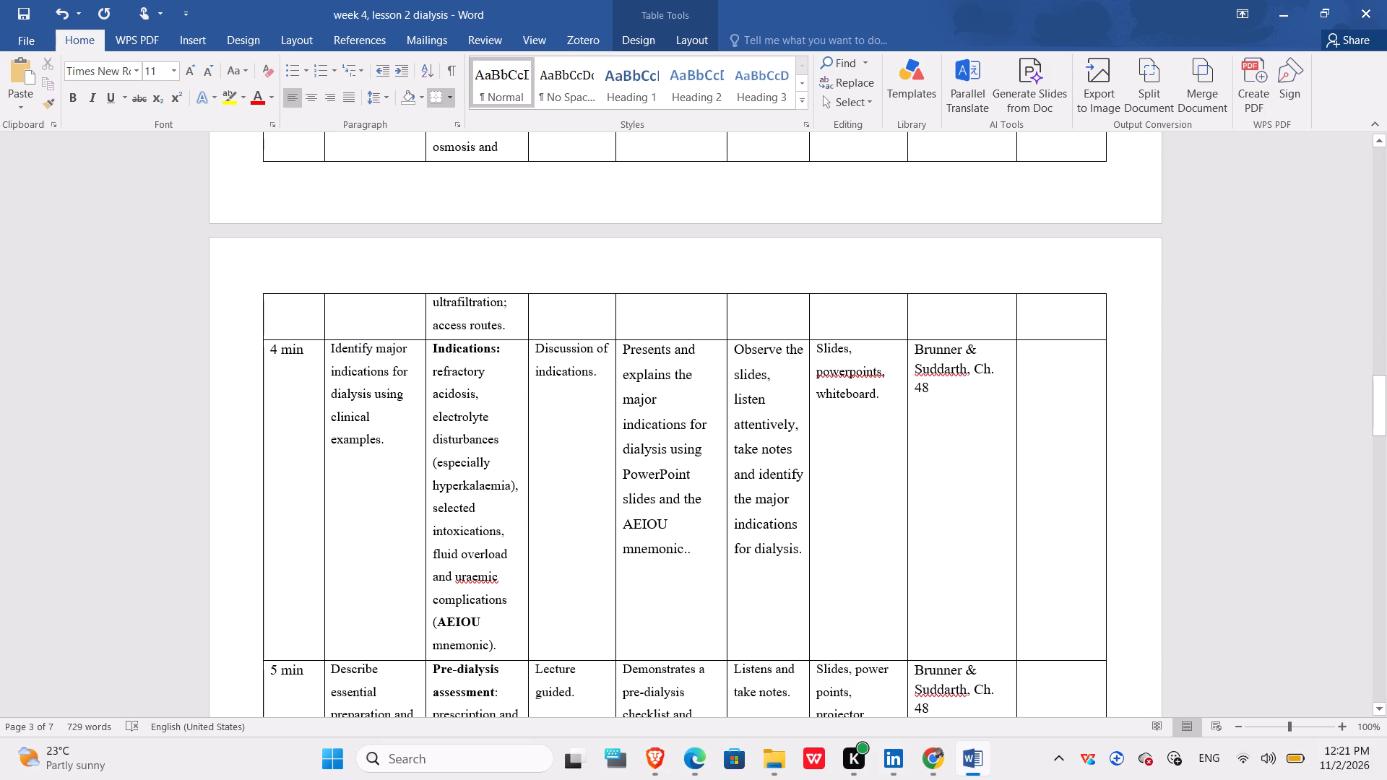
click(373, 344)
key(space)
text(atleast)
key(space)
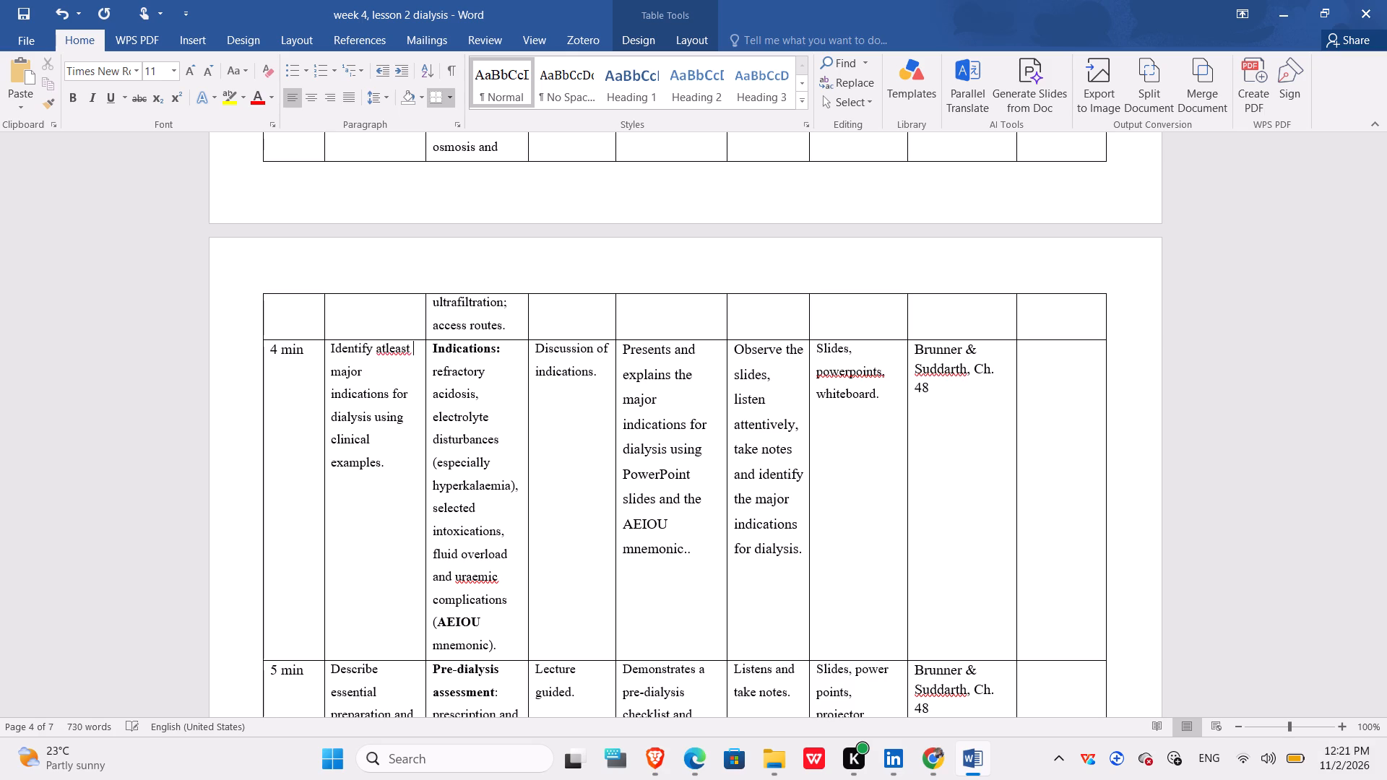
text(five)
Delete "using clinical examples" from the dialysis indications objective and end the sentence with a period after "dialysis".
scroll(397, 427, down, 1)
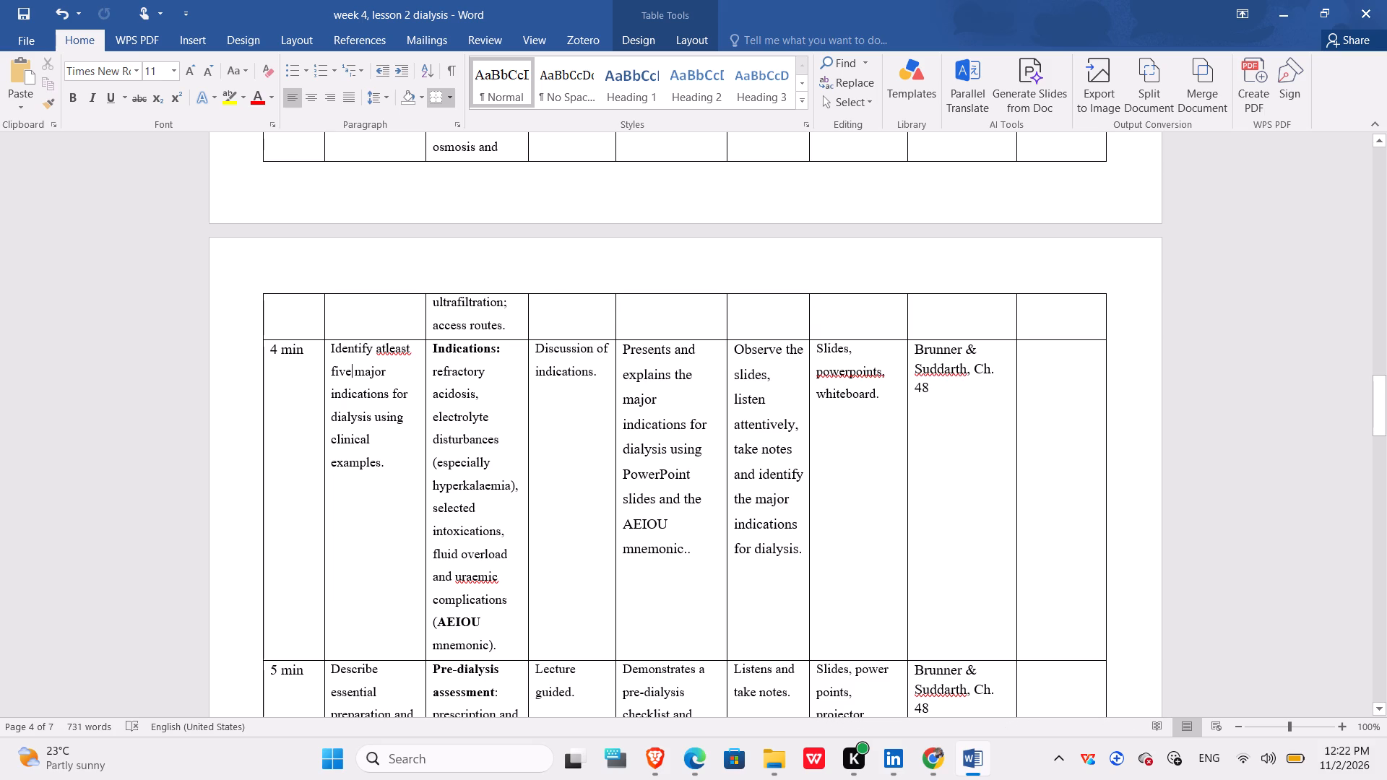
scroll(397, 427, down, 3)
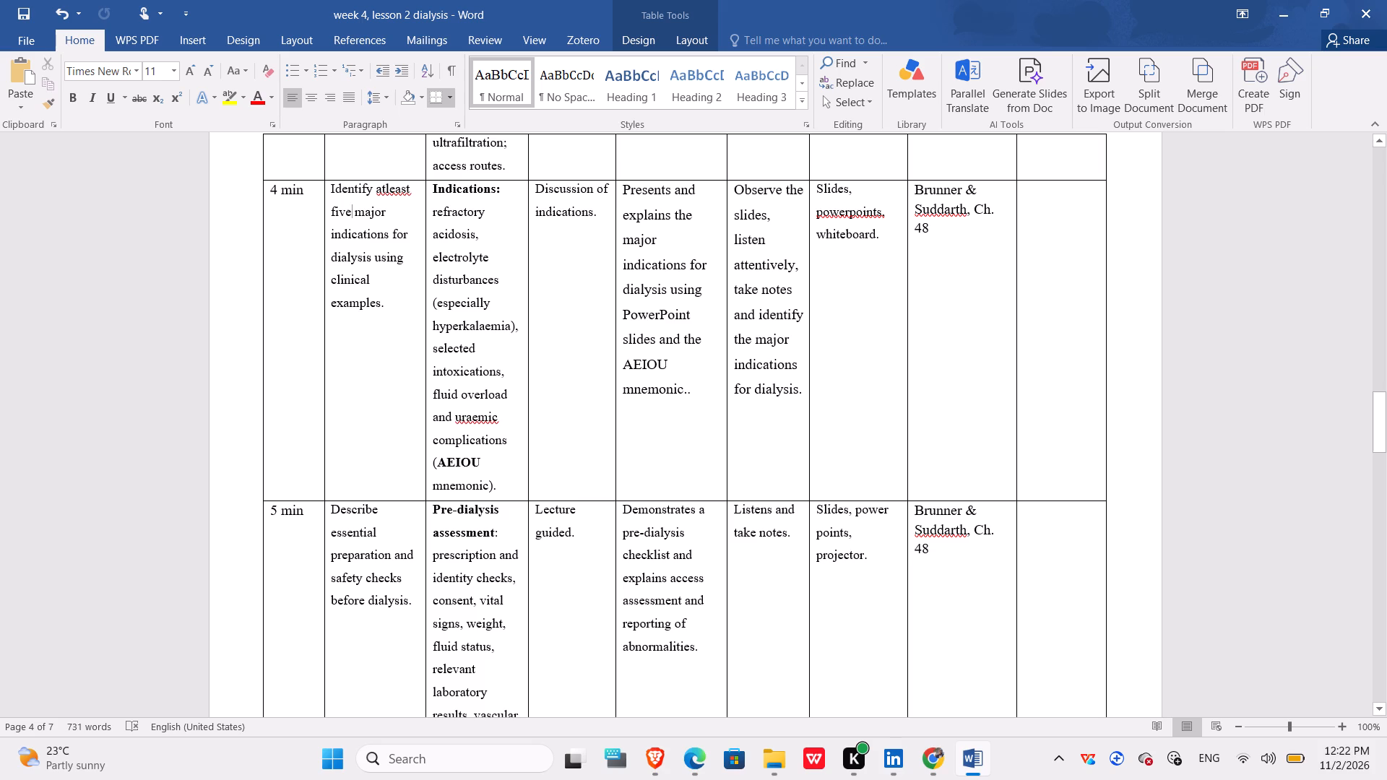
drag(374, 252, 390, 299)
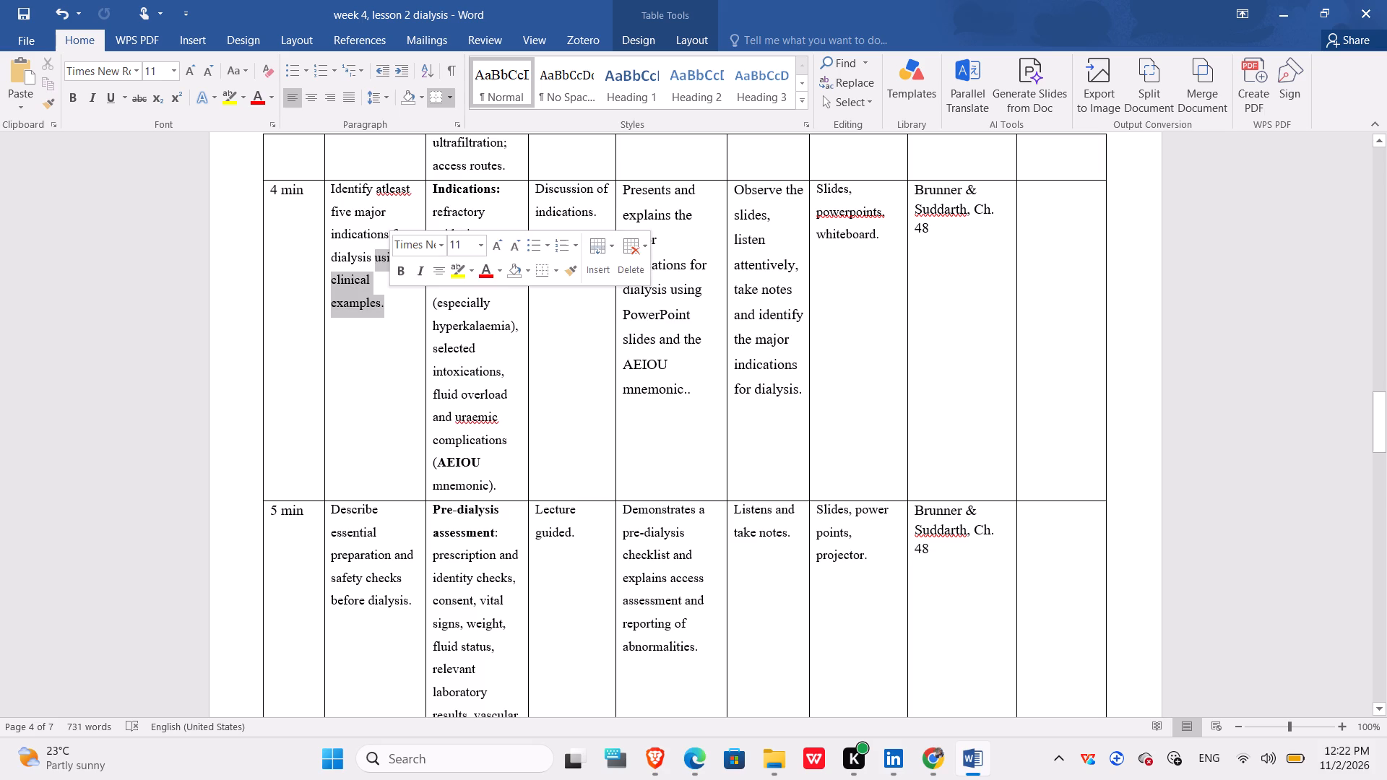
key(BackSpace)
key(BackSpace)
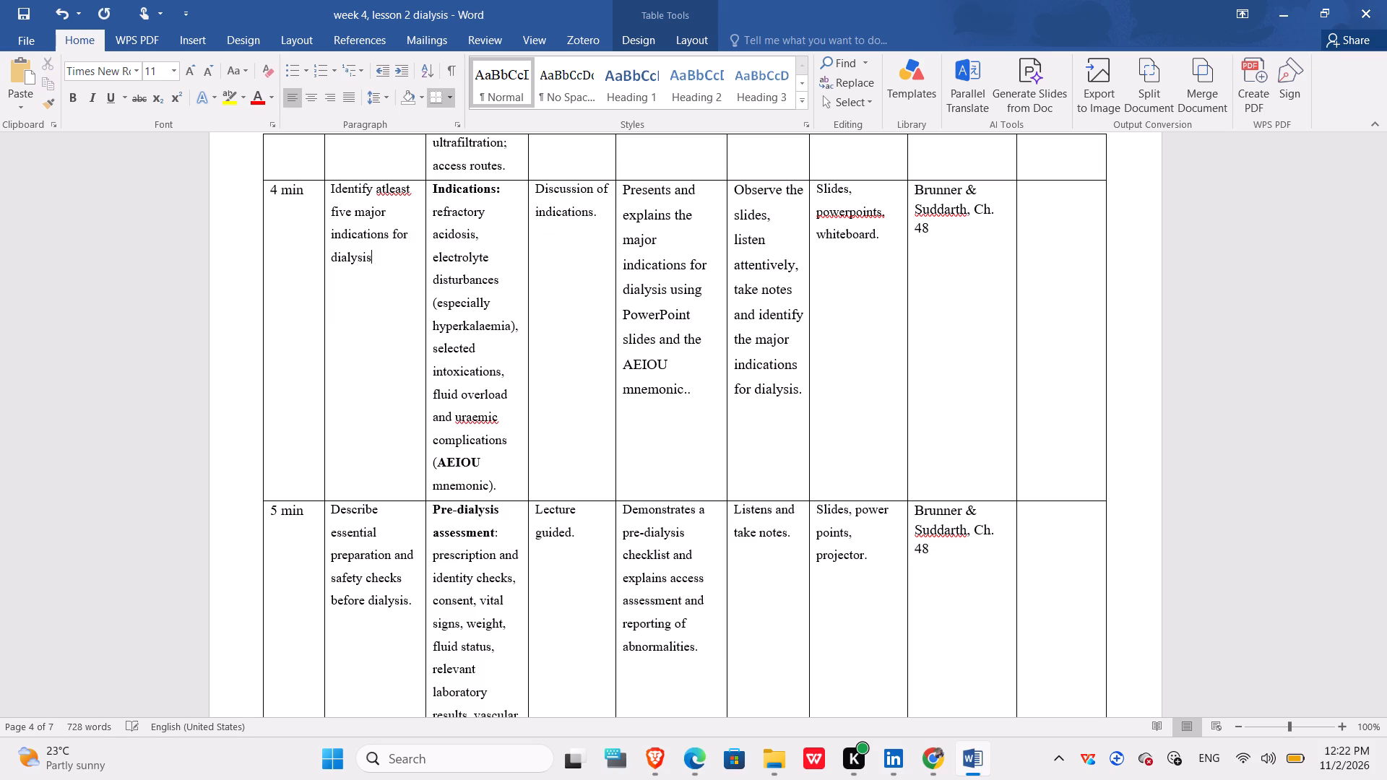
key(period)
Review the specific objectives and contents of the lesson table's rows, from kidney functions through to dialysis complications.
scroll(391, 299, down, 1)
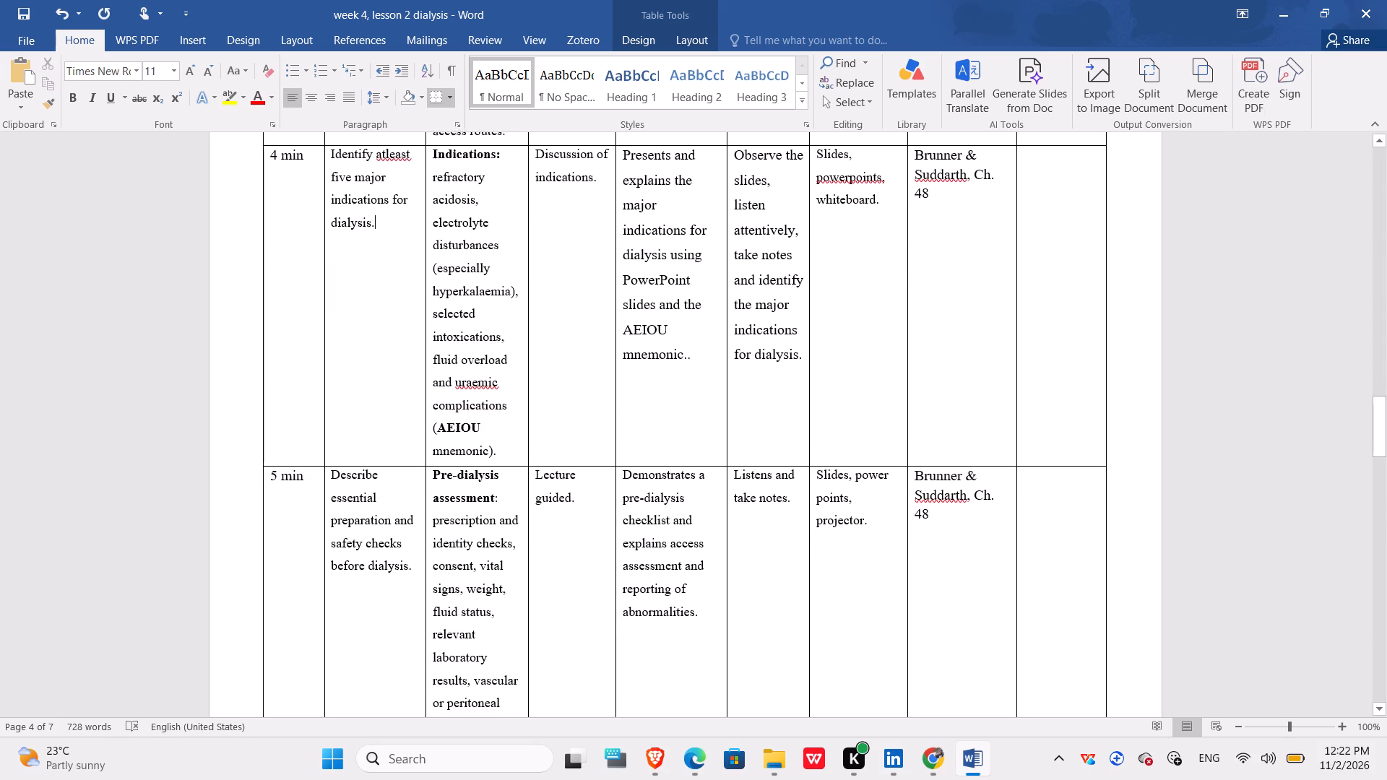
scroll(391, 299, down, 2)
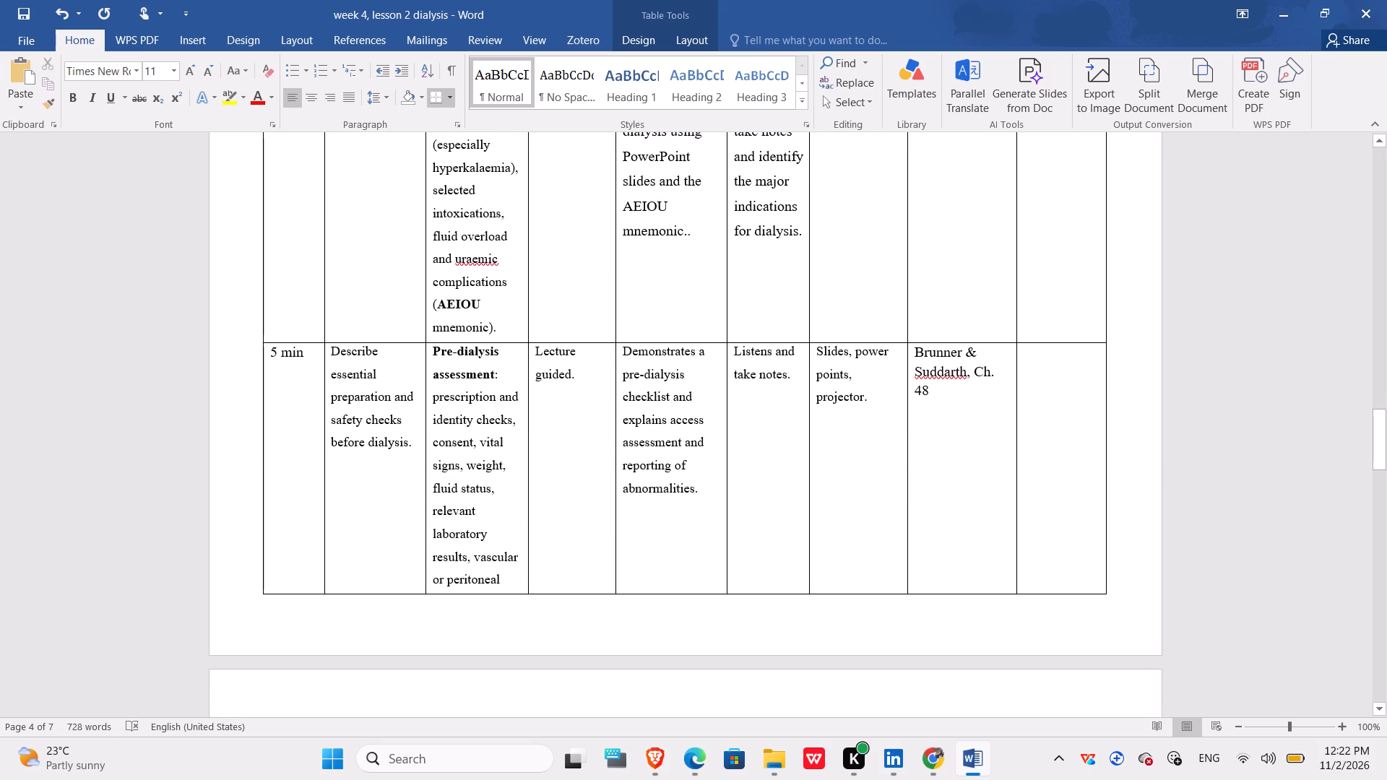
scroll(393, 383, up, 2)
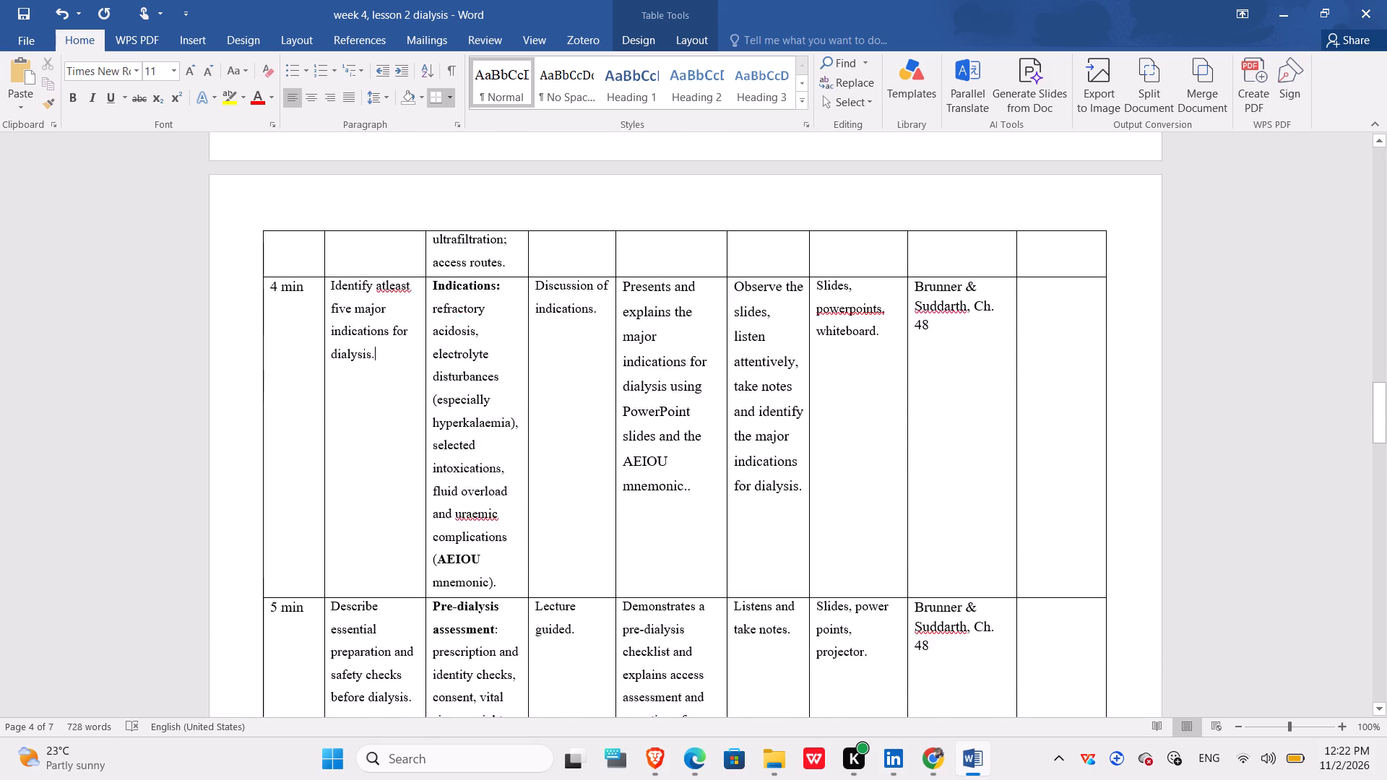
scroll(393, 383, up, 4)
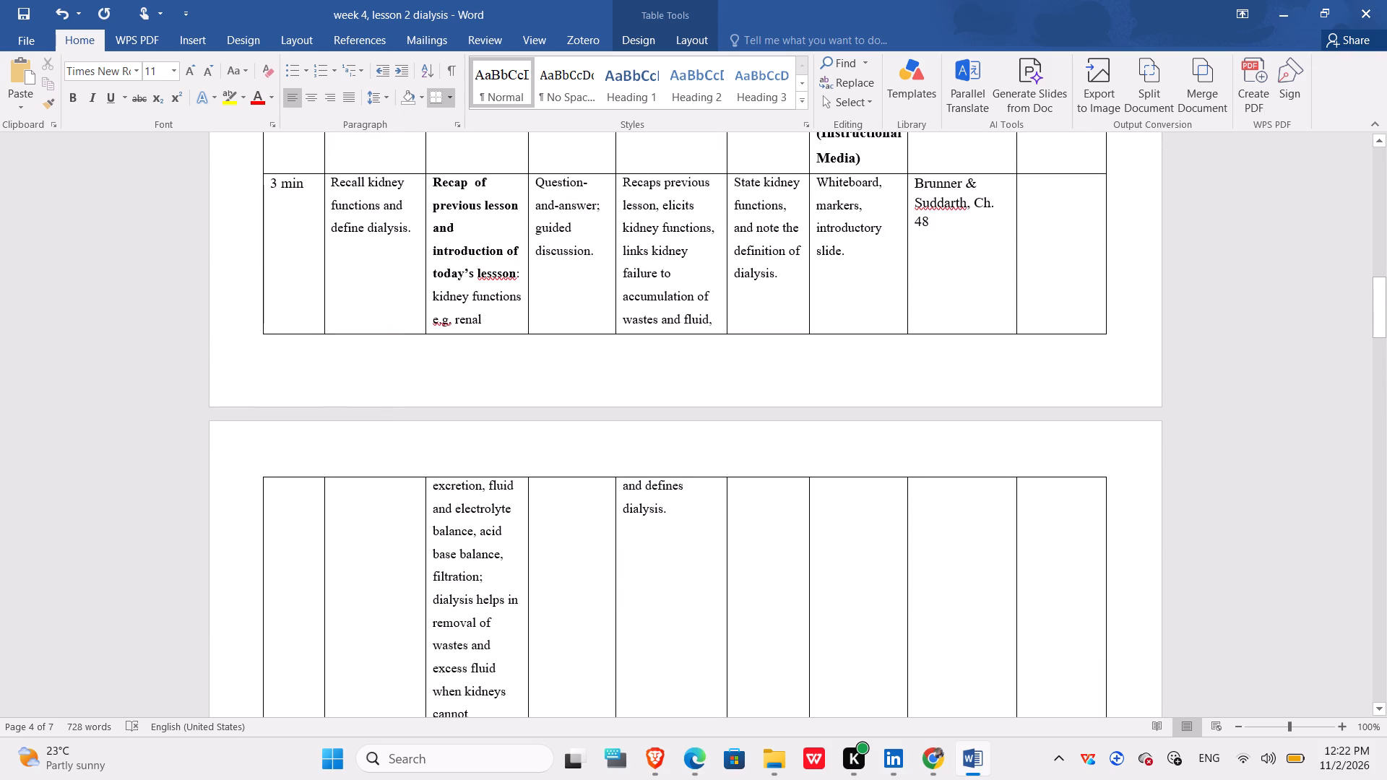
scroll(393, 383, up, 1)
scroll(393, 383, down, 3)
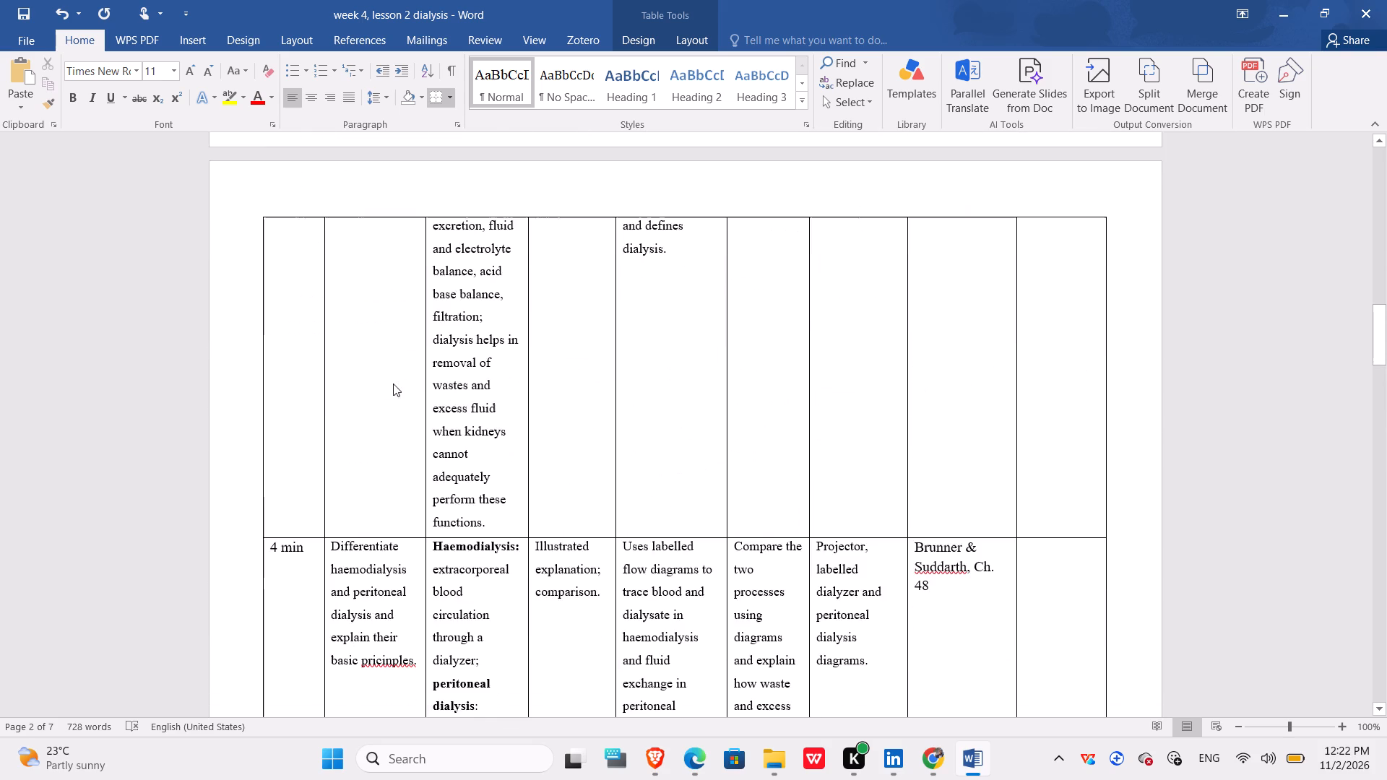
scroll(393, 383, down, 2)
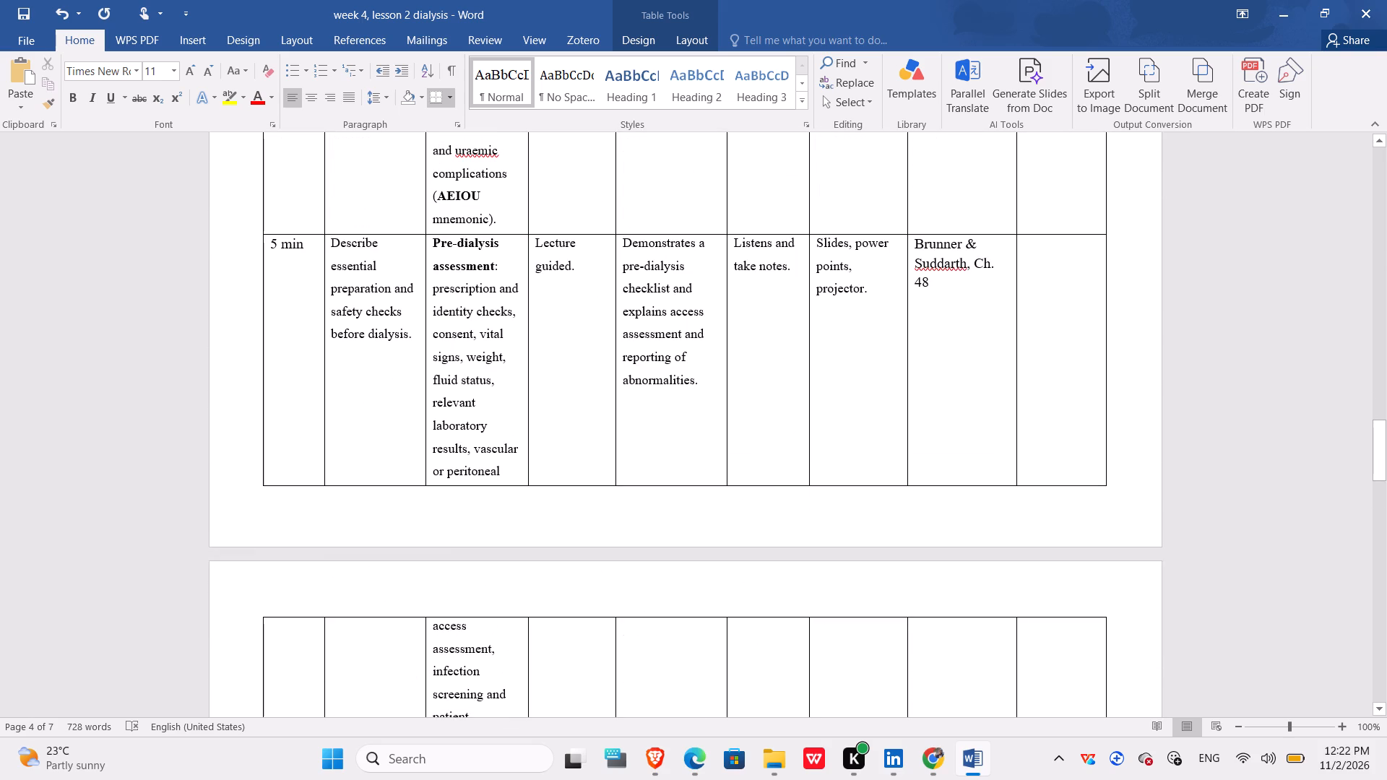
scroll(401, 325, down, 1)
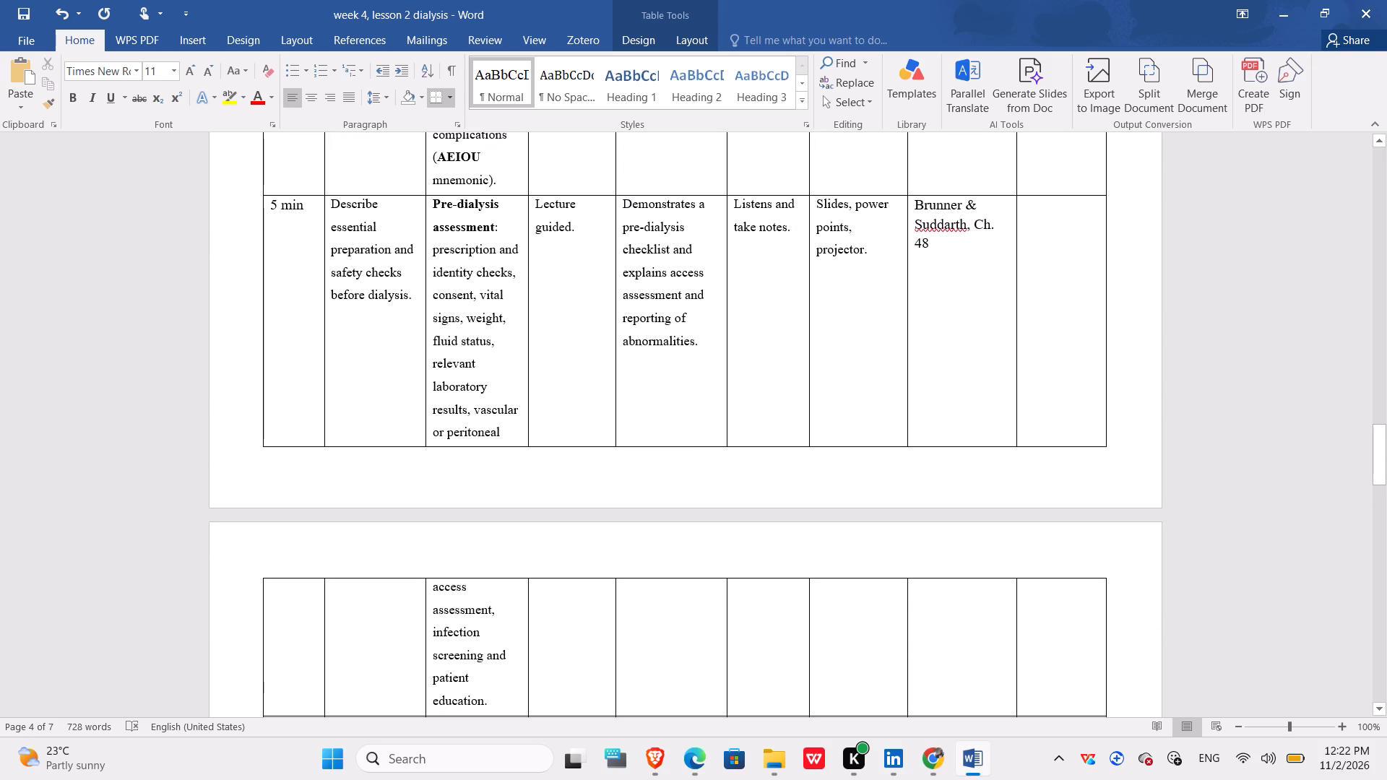
scroll(401, 325, down, 3)
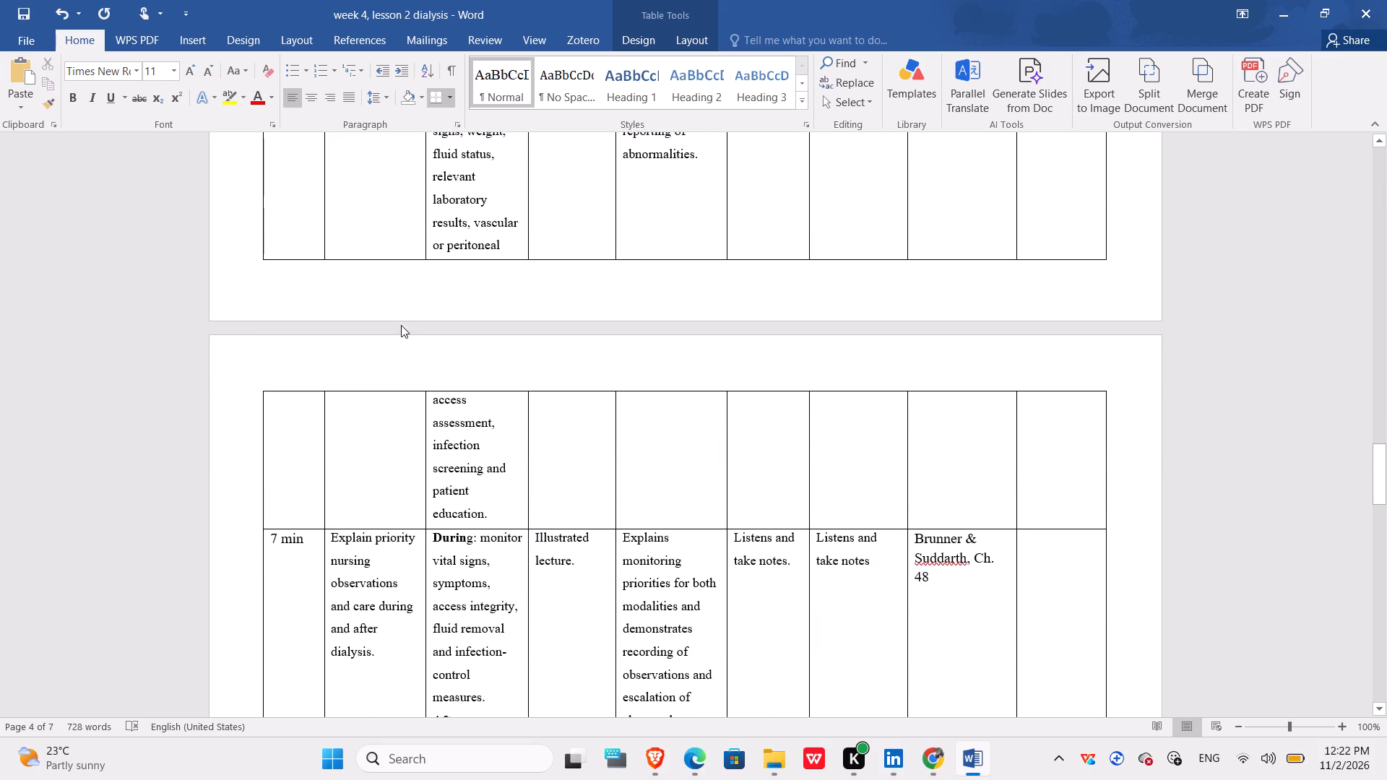
scroll(401, 325, down, 1)
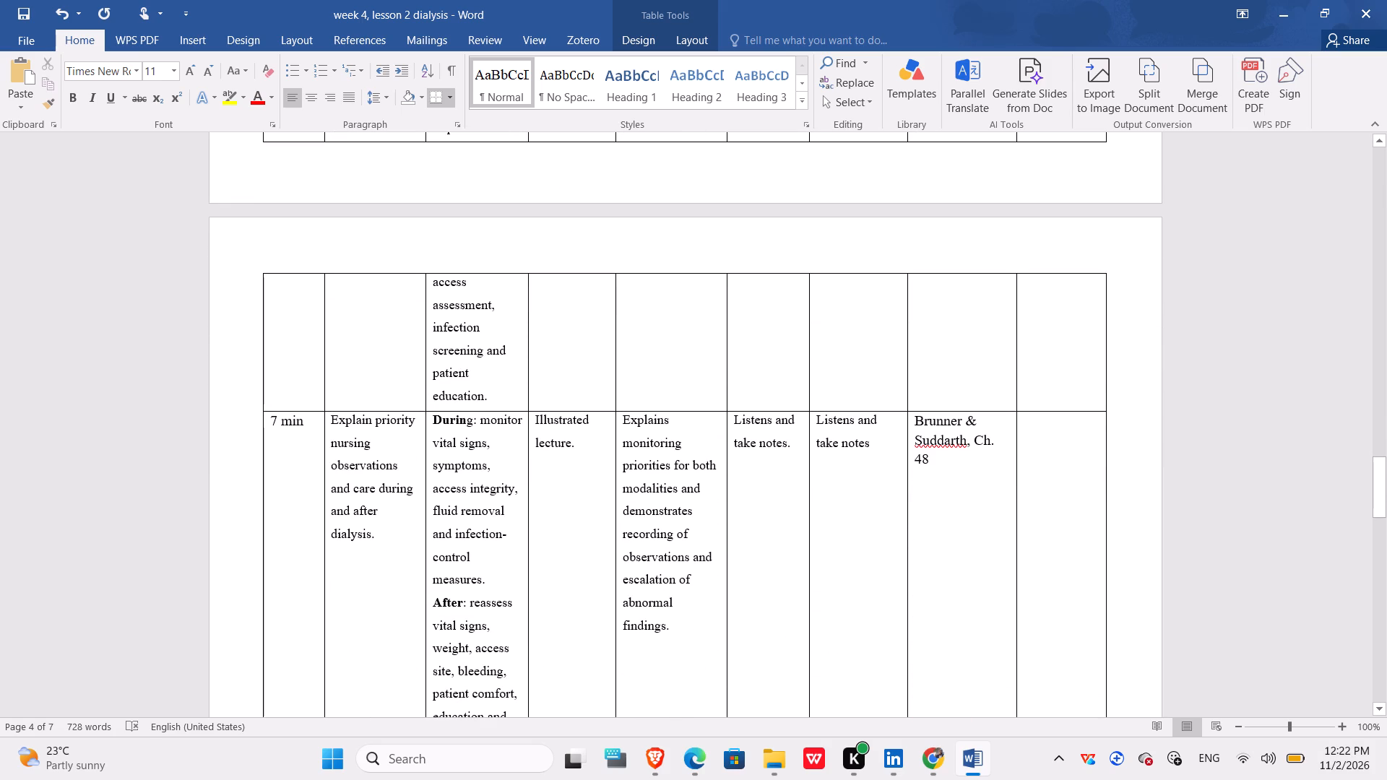
scroll(384, 441, down, 3)
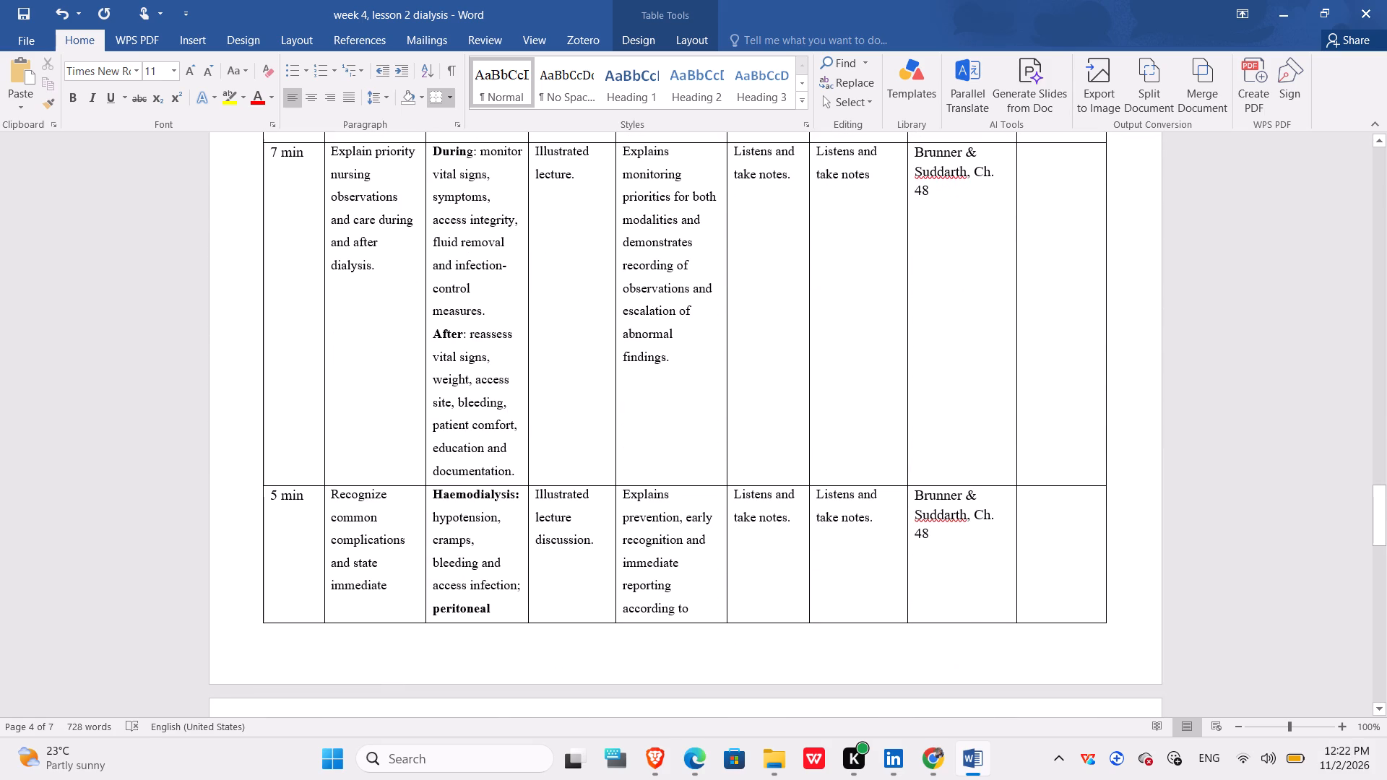
scroll(387, 516, down, 1)
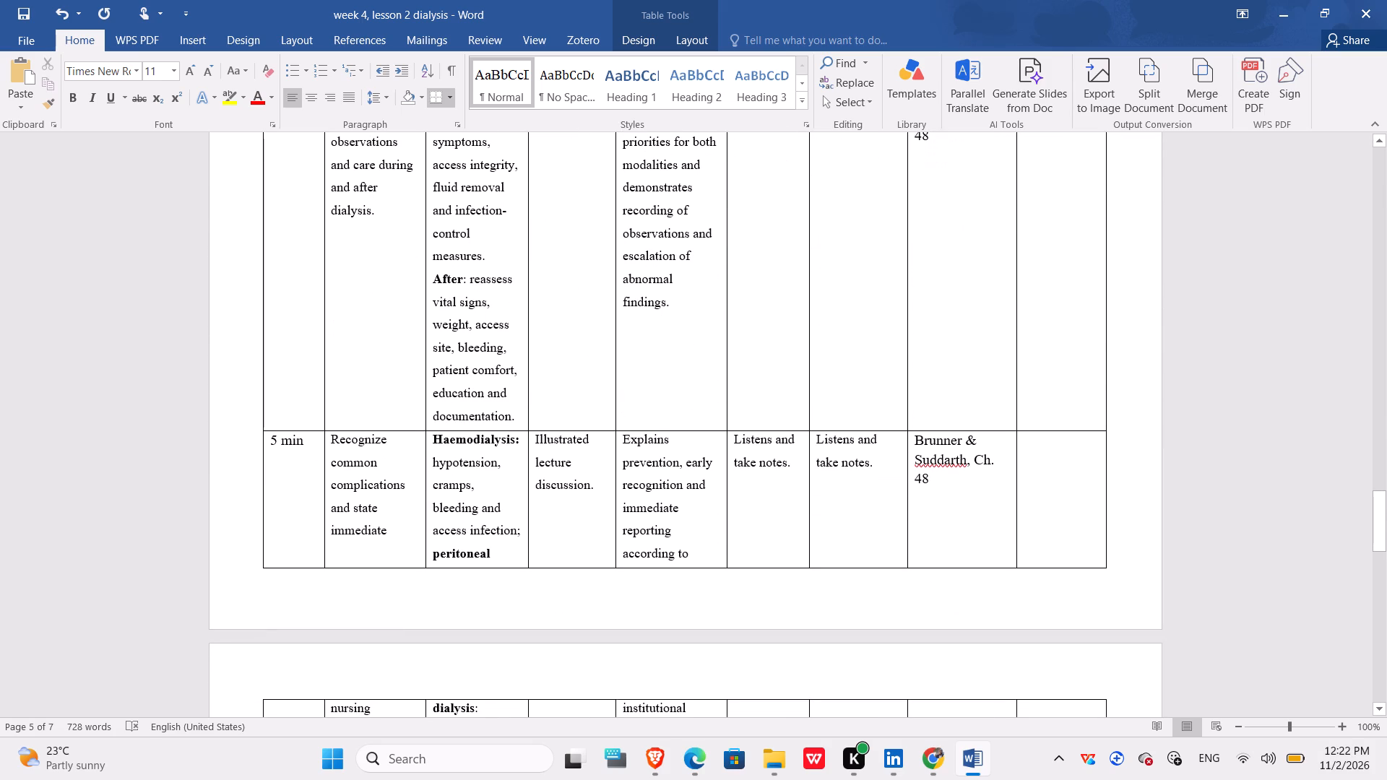
Replace "Recognize" with "Identify atleast 5" at the start of the common complications objective in the 5 min row.
drag(332, 441, 353, 446)
drag(353, 446, 396, 453)
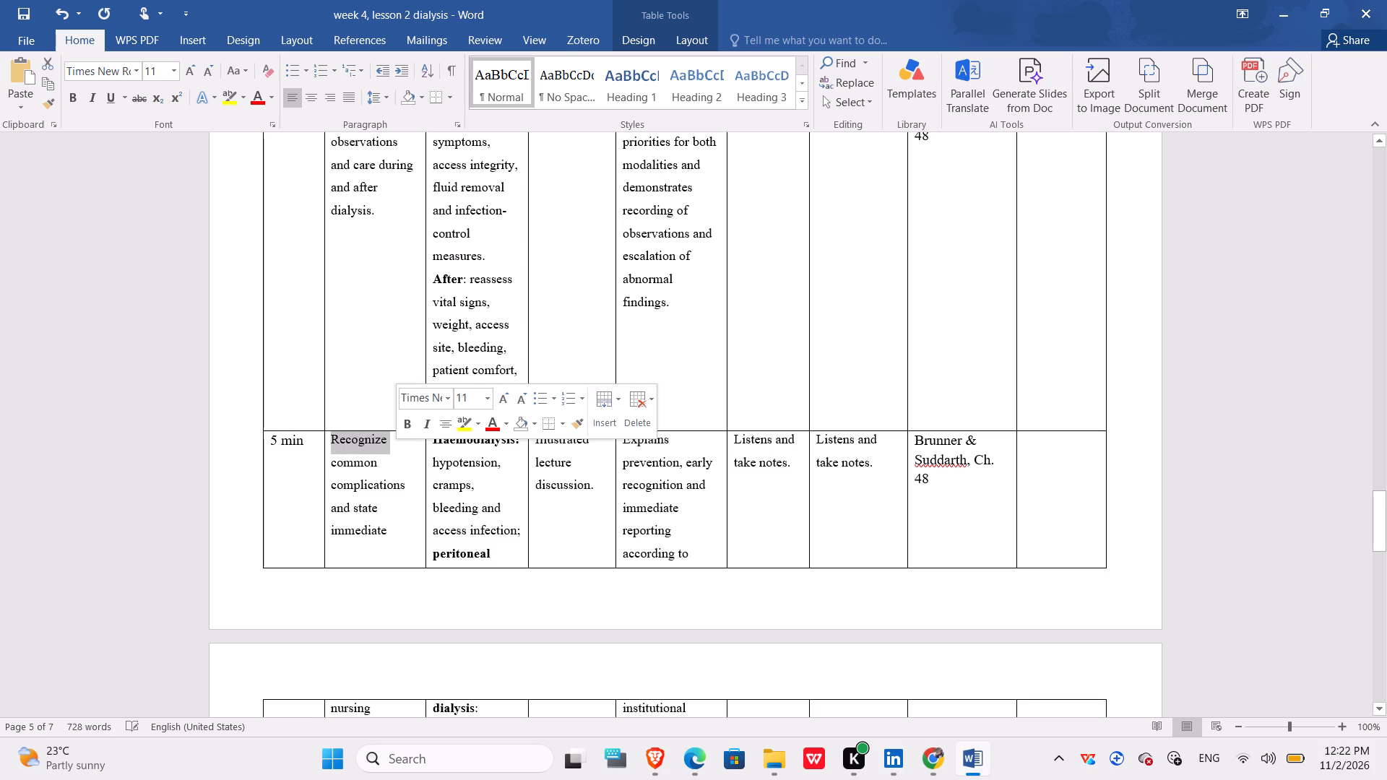
key(BackSpace)
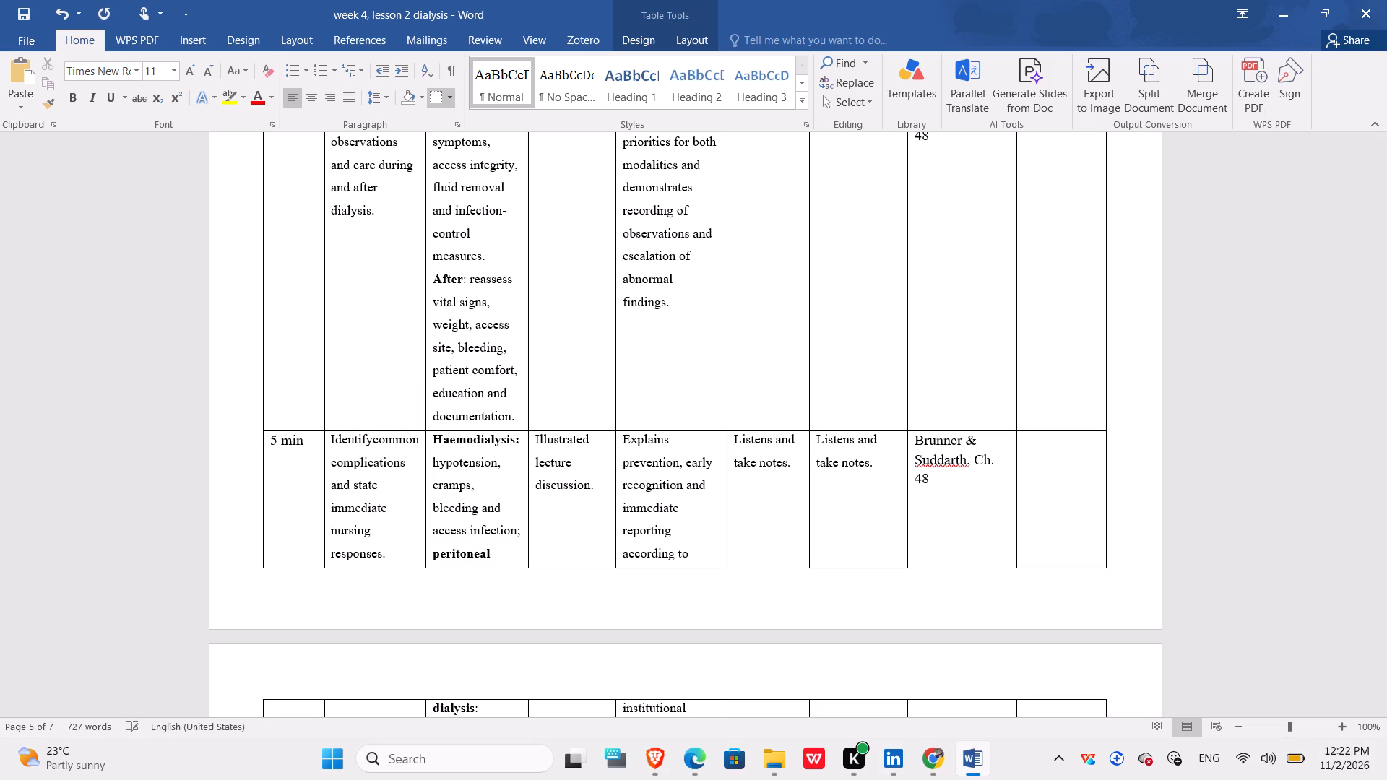
key(space)
text(atleast)
key(space)
key(5)
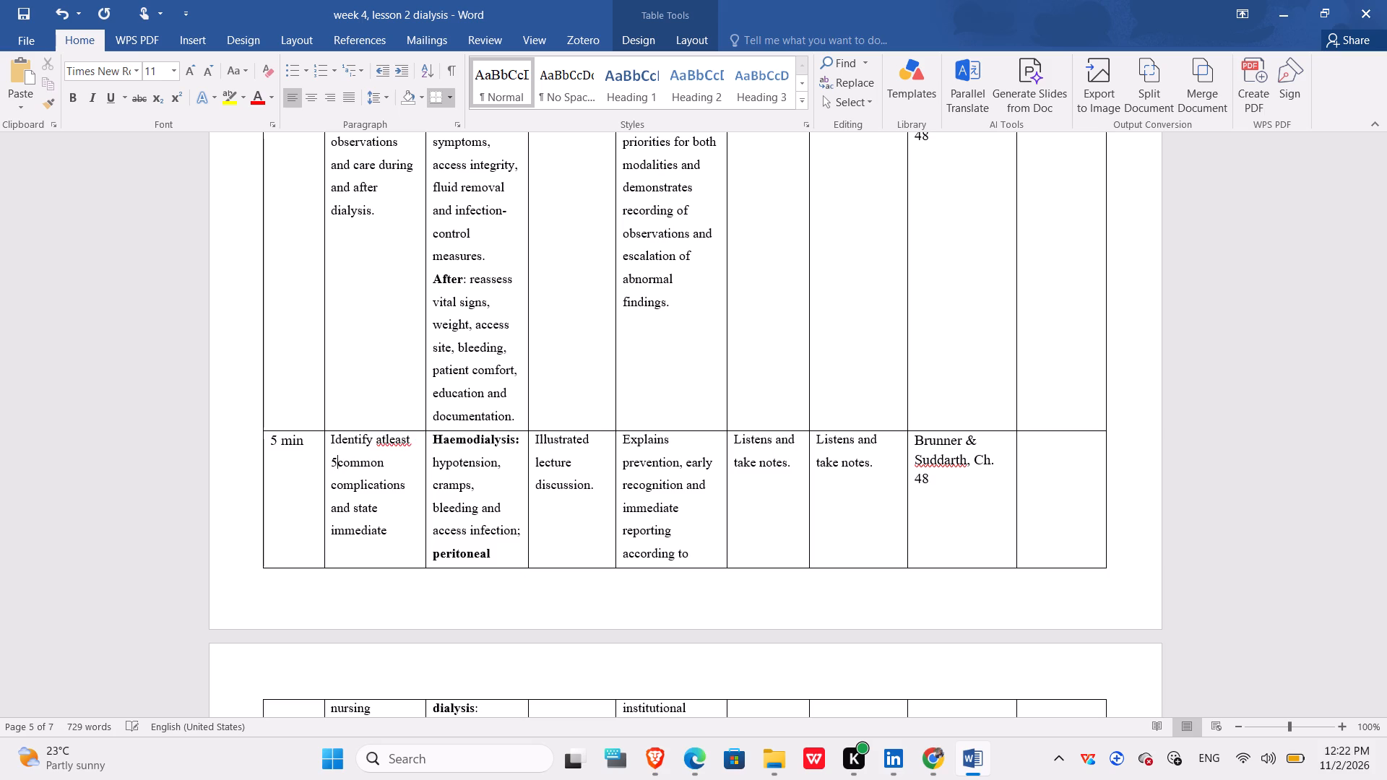
key(space)
Review the edited dialysis lesson table from the kidney functions row through the 2 min summary row, then the references and the cover details.
scroll(432, 498, down, 1)
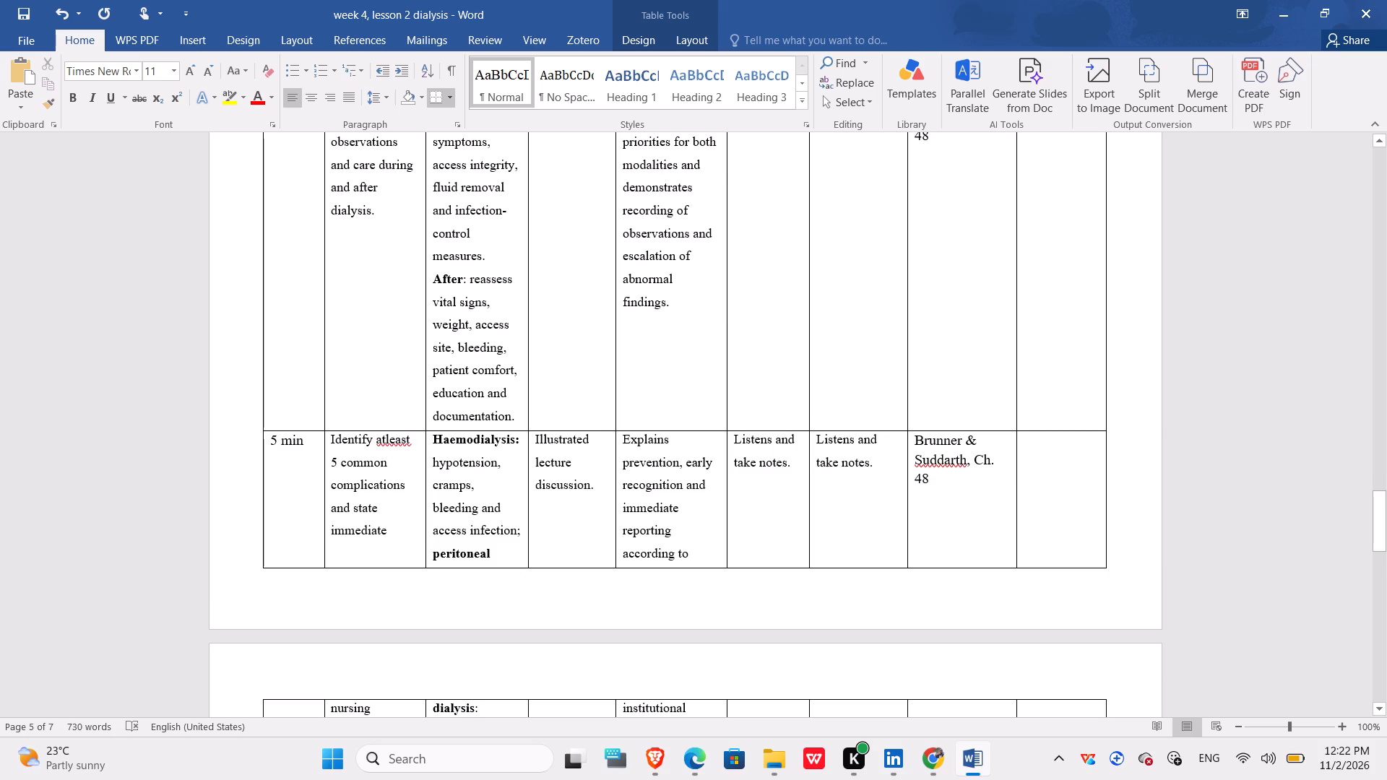
scroll(432, 498, down, 3)
scroll(432, 498, up, 5)
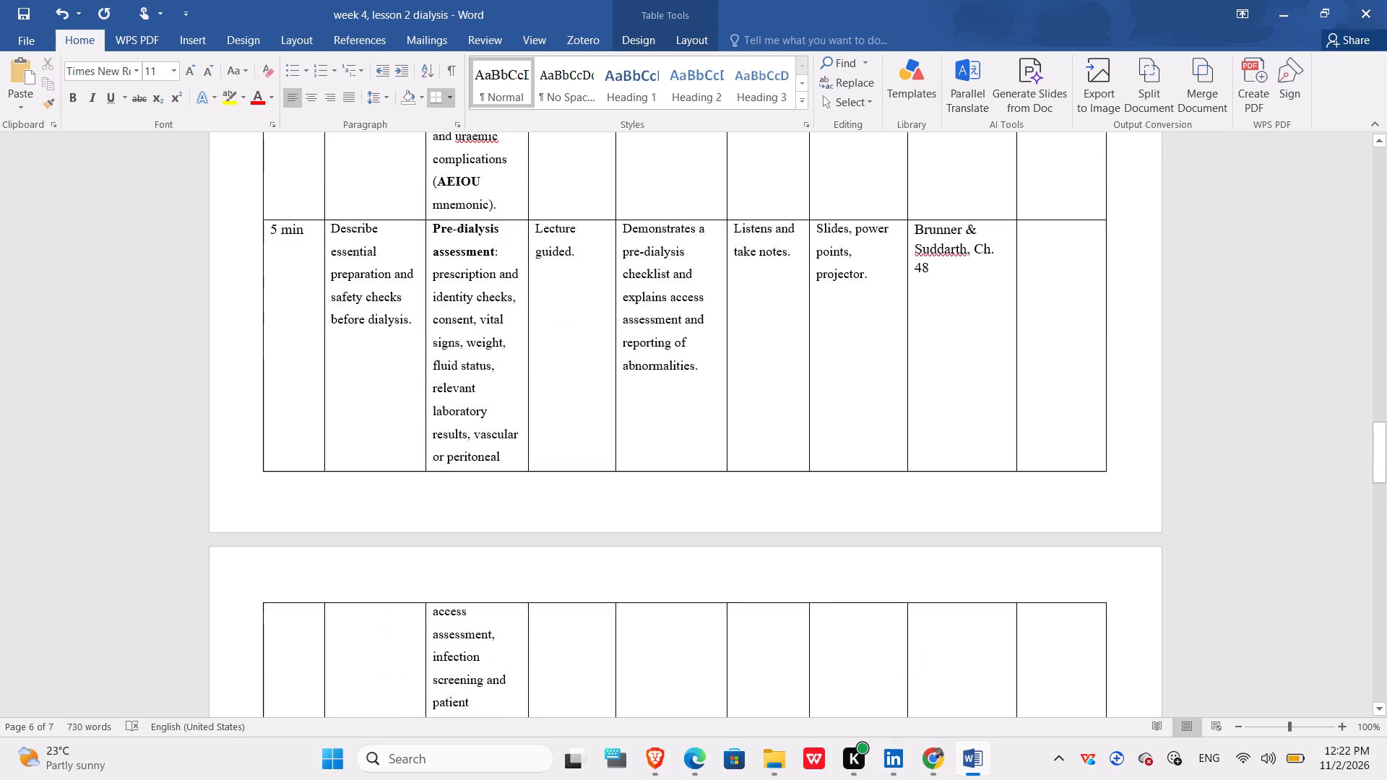
scroll(432, 498, up, 2)
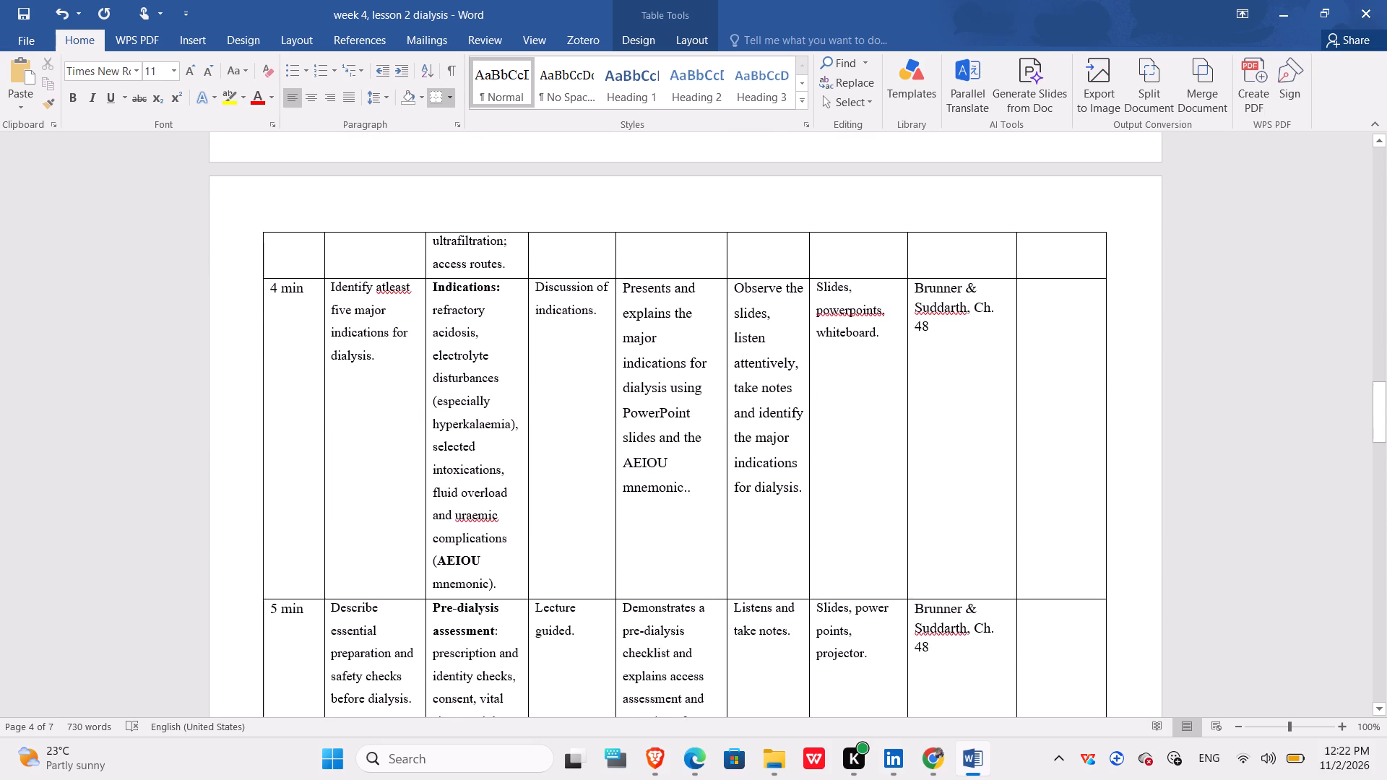
scroll(432, 498, up, 4)
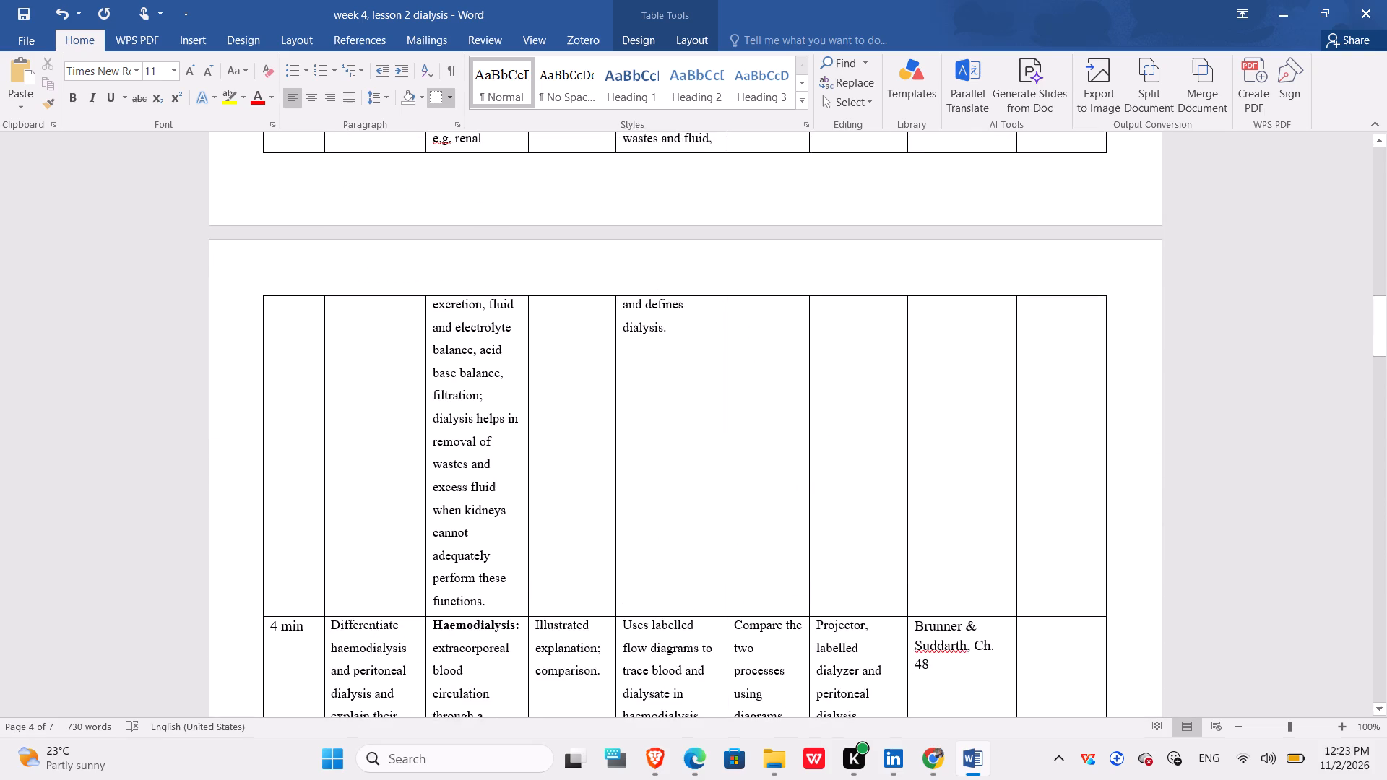
scroll(432, 498, up, 2)
scroll(432, 498, down, 2)
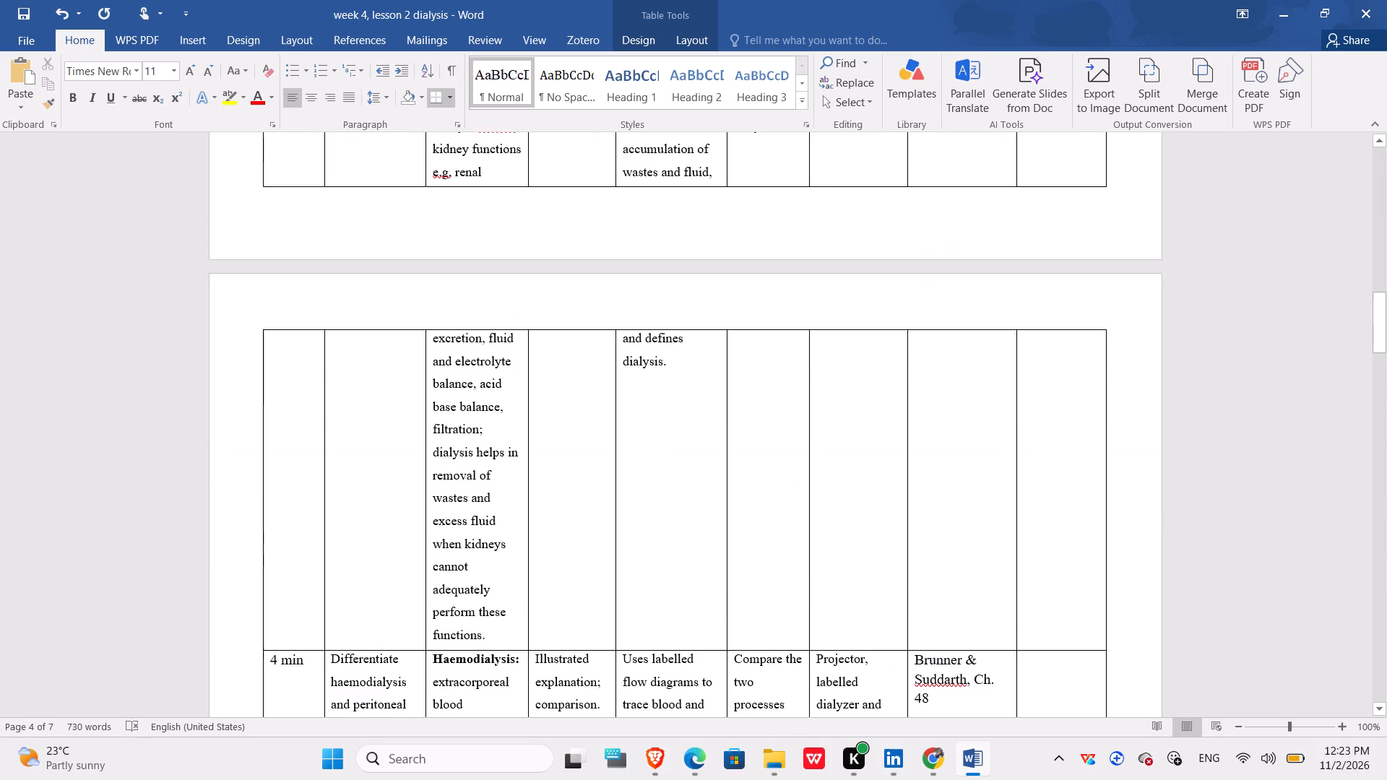
scroll(432, 498, down, 3)
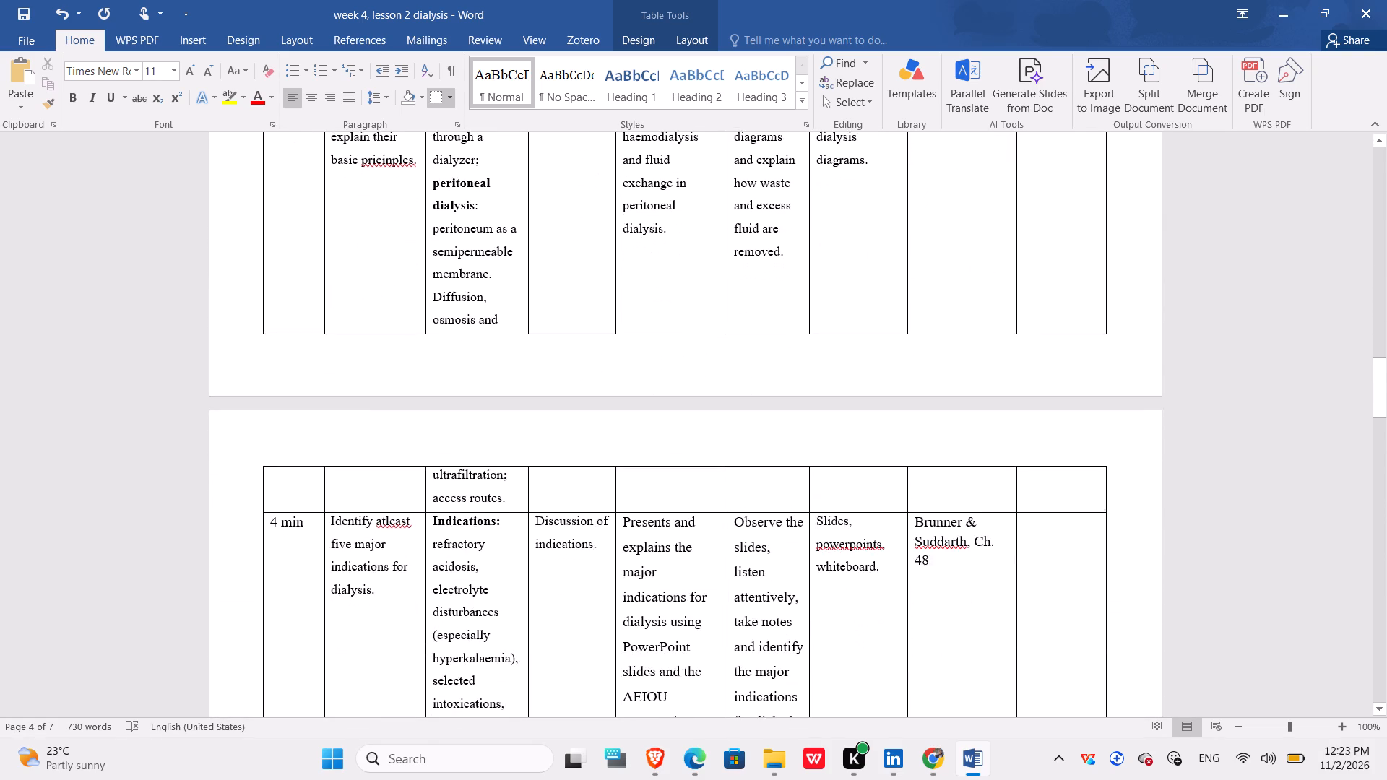
scroll(432, 498, down, 7)
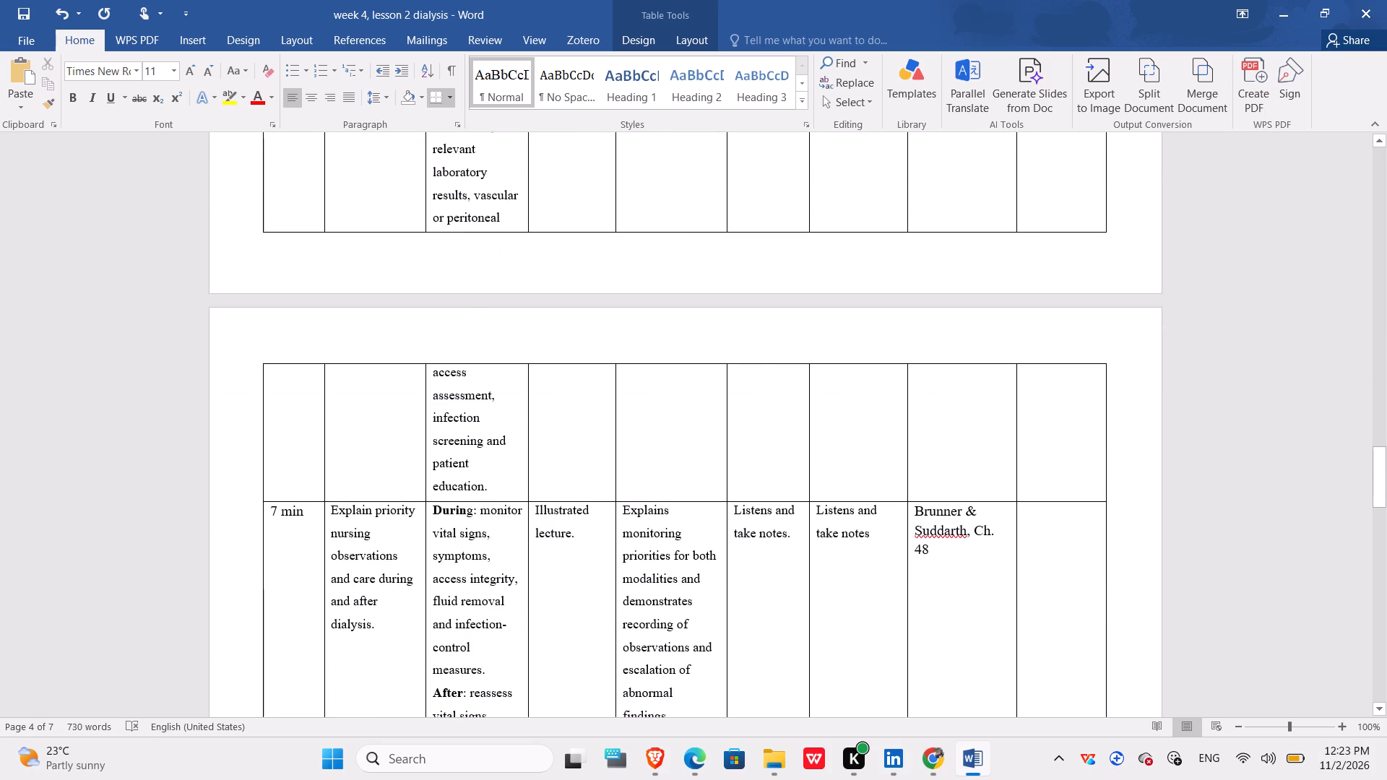
scroll(432, 498, down, 3)
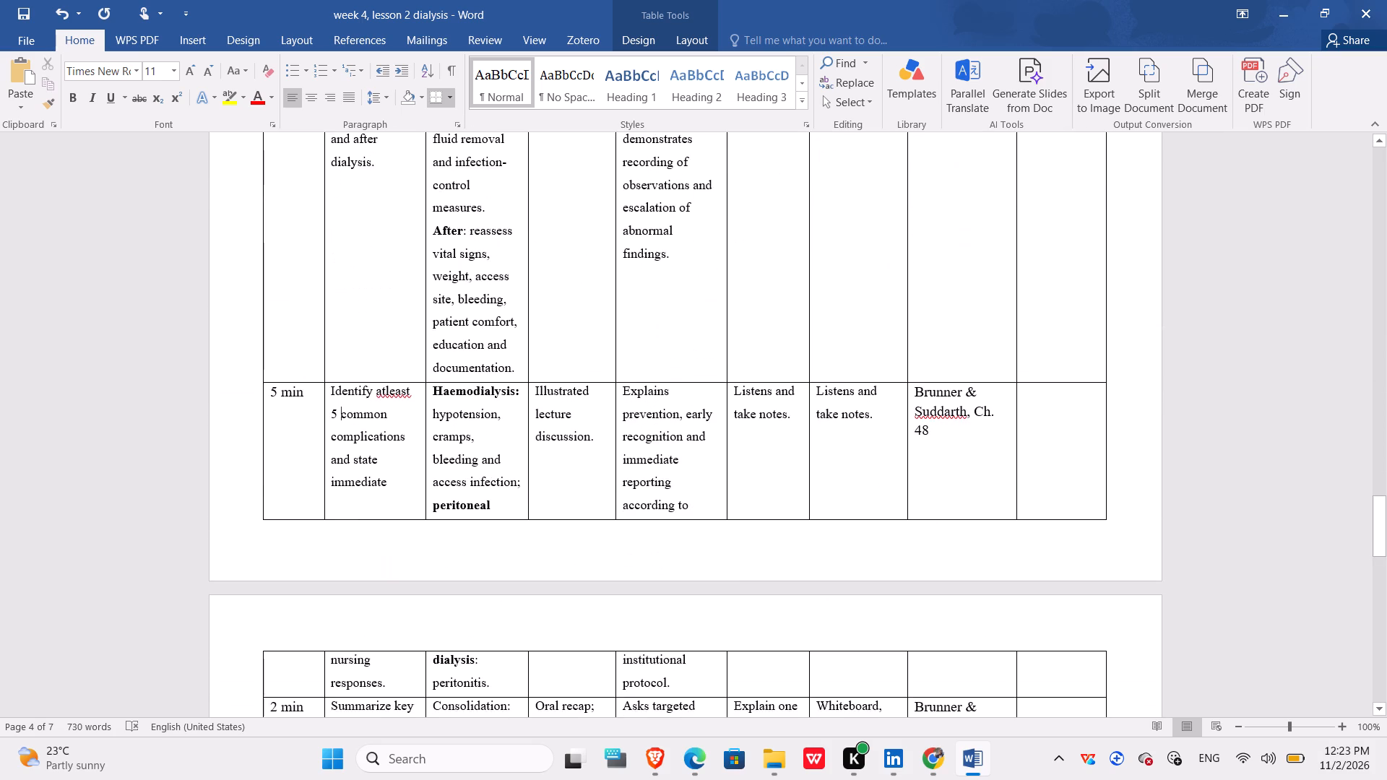
scroll(432, 498, down, 2)
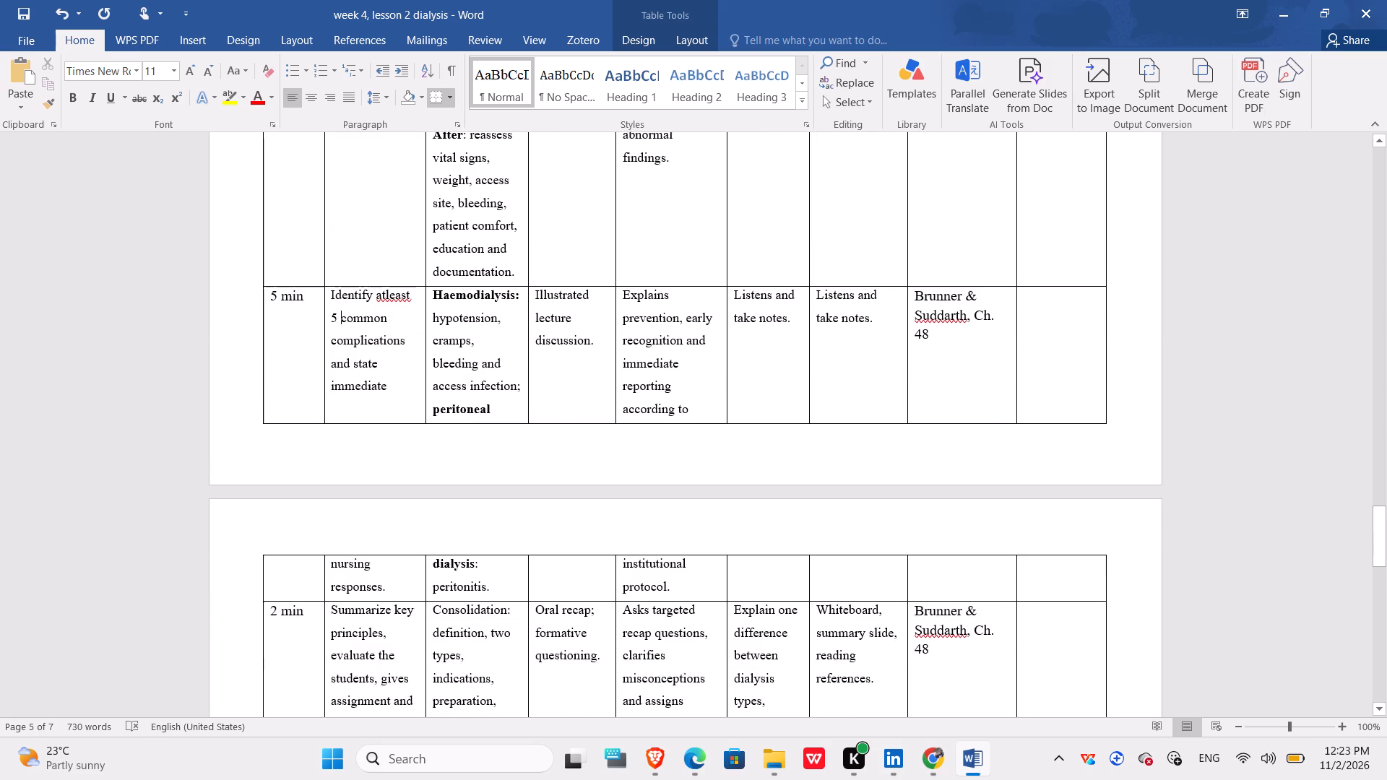
scroll(432, 498, down, 2)
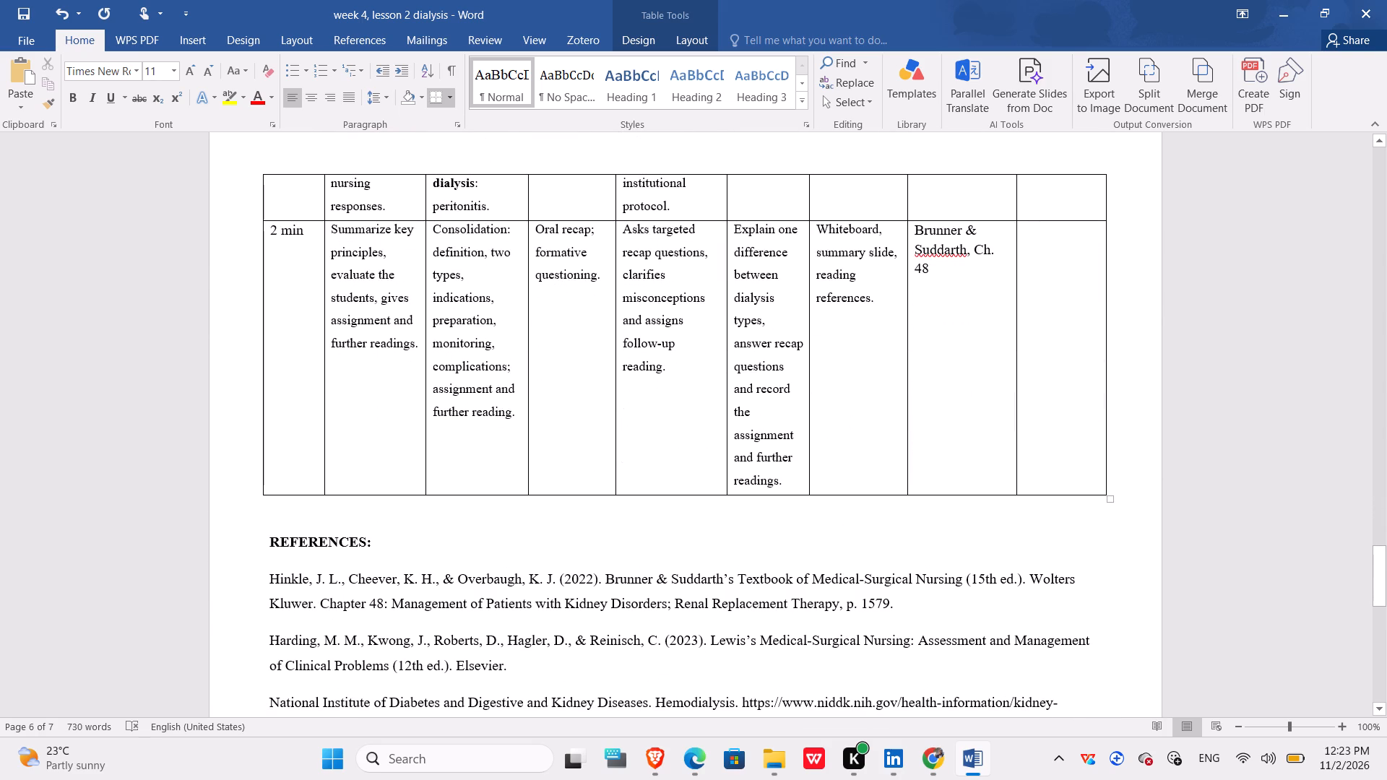
scroll(432, 498, up, 10)
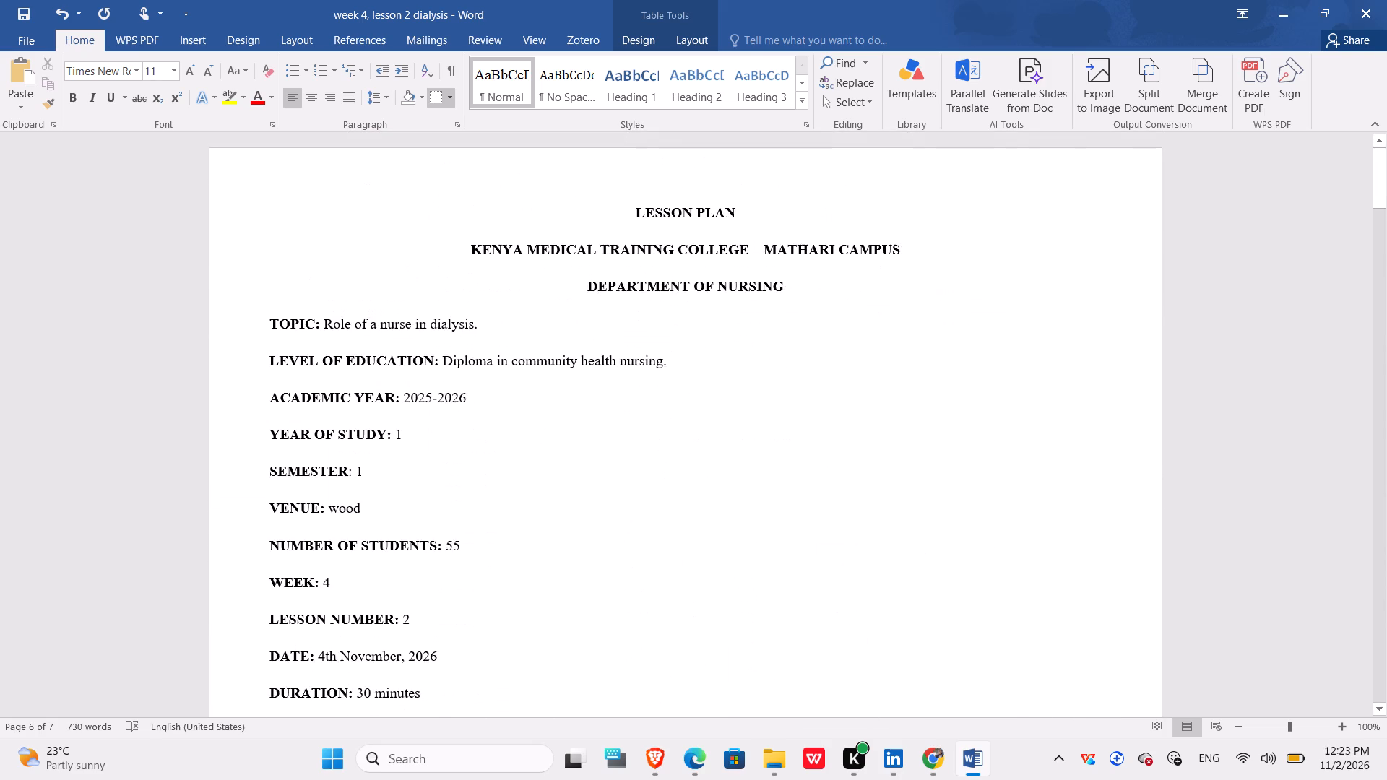
scroll(432, 498, down, 1)
Save the week 4, lesson 2 dialysis lesson plan and close the document.
key(ctrl+s)
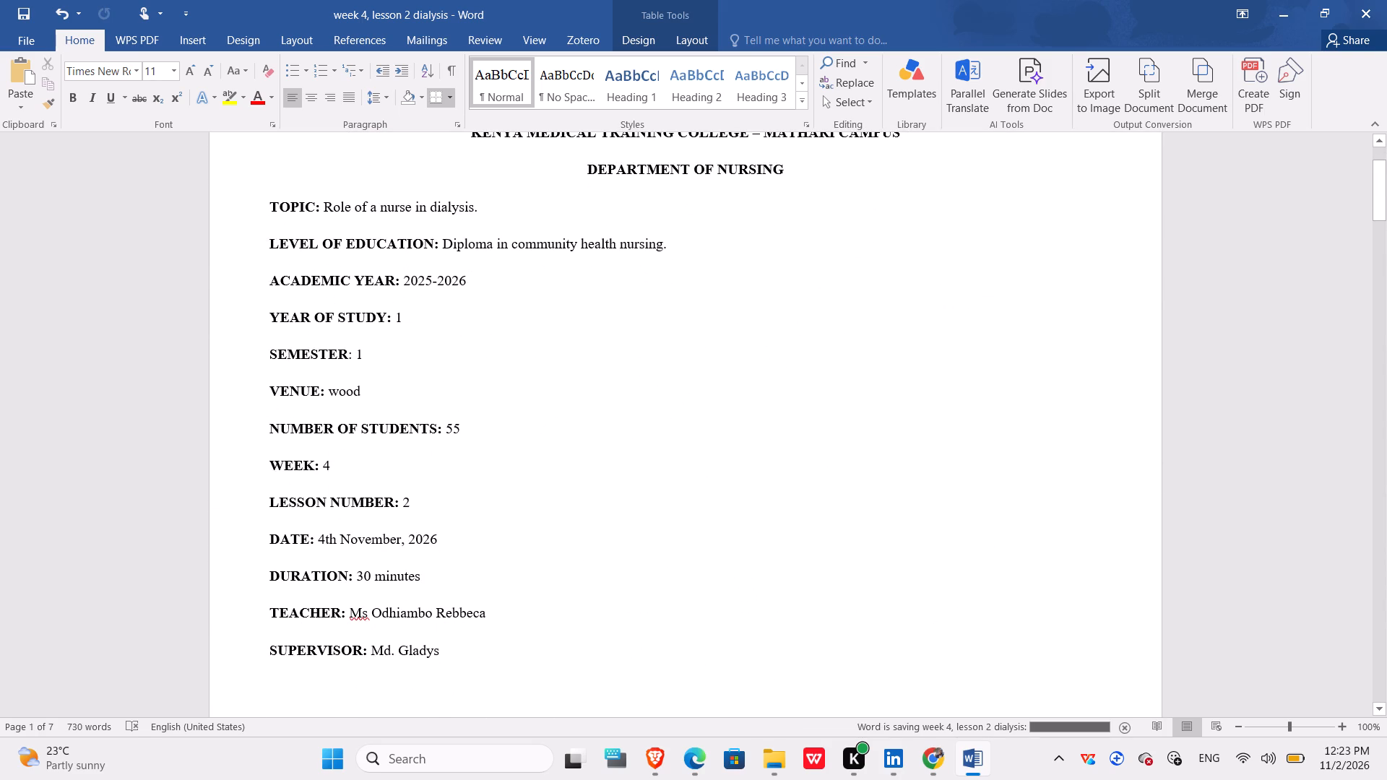
click(1367, 8)
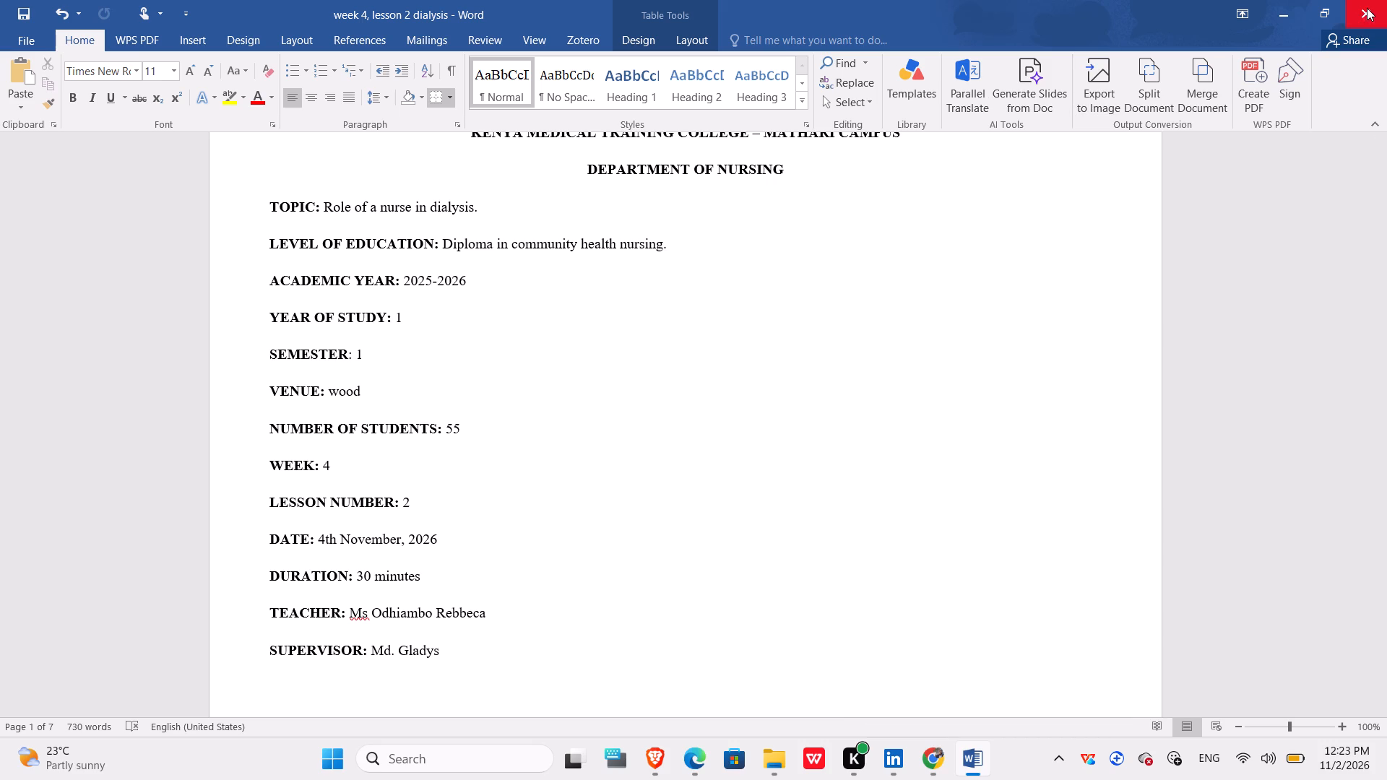